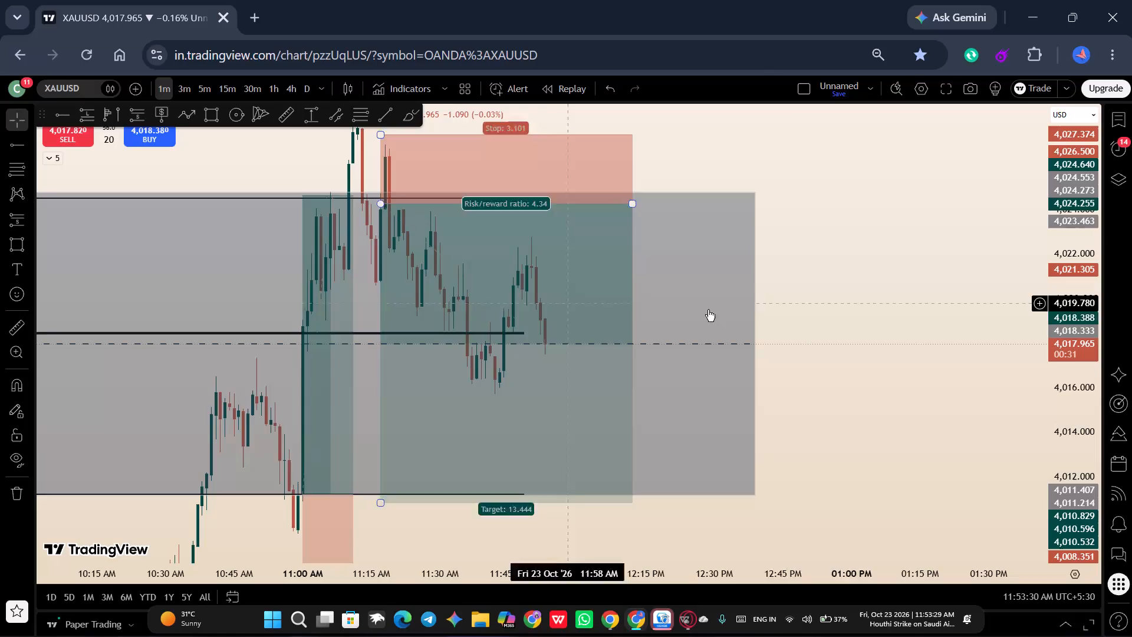
Examine the recent 1-minute candles around the short position and the shaded value area.
{"action": "left_click", "coordinate": [879, 319]}
{"action": "scroll", "coordinate": [879, 319], "scroll_direction": "up", "scroll_amount": 1}
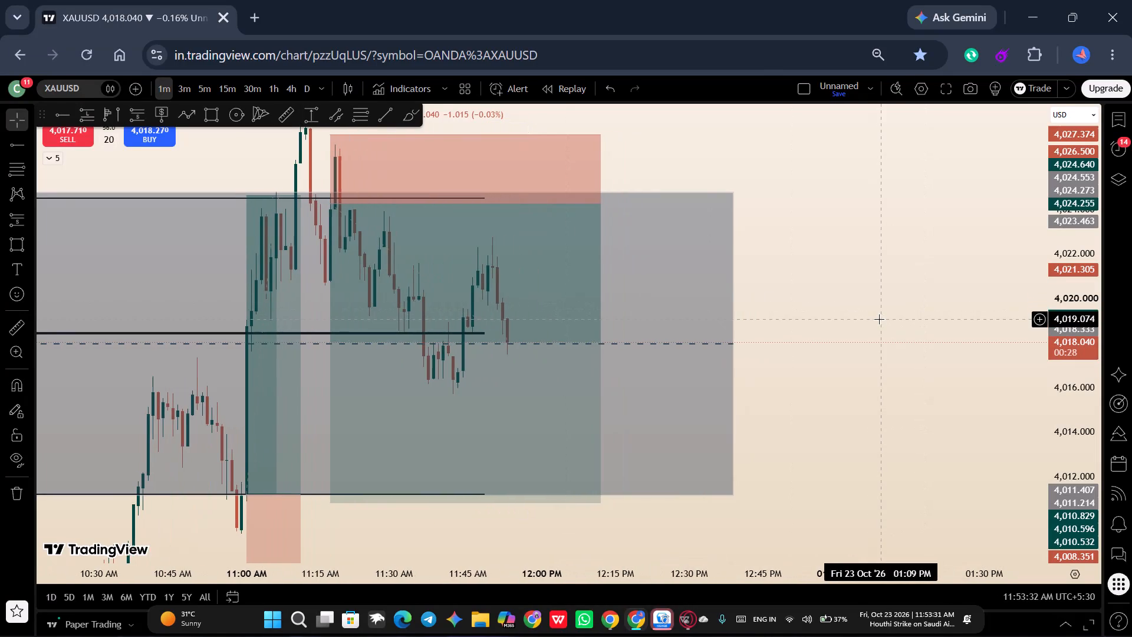
{"action": "left_click_drag", "start_coordinate": [885, 289], "coordinate": [908, 340]}
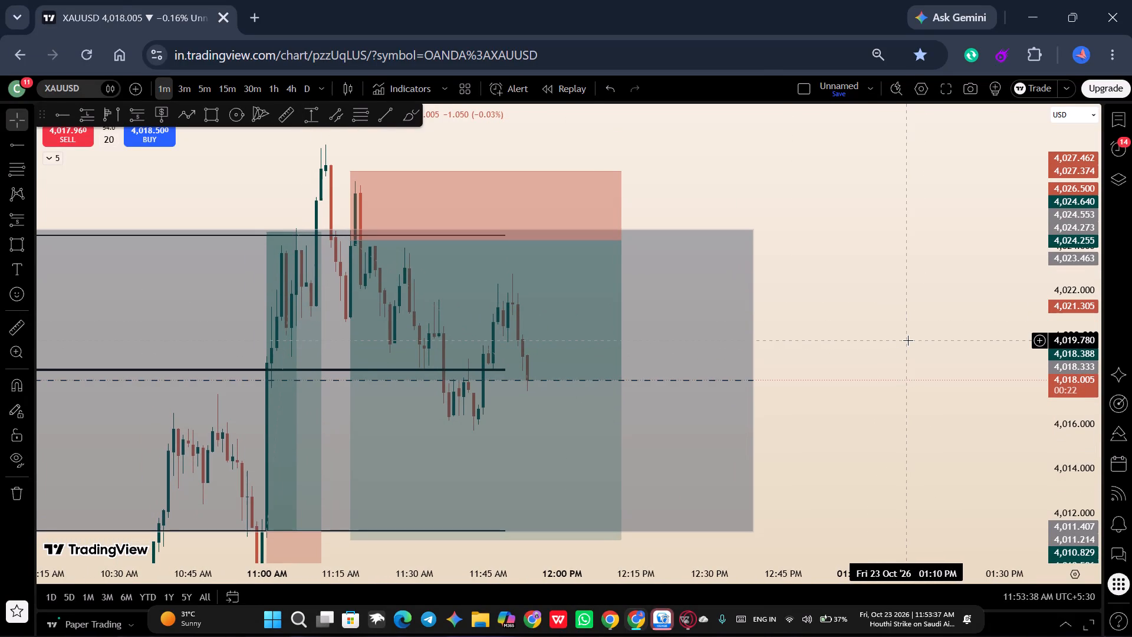
{"action": "left_click_drag", "start_coordinate": [911, 327], "coordinate": [925, 278]}
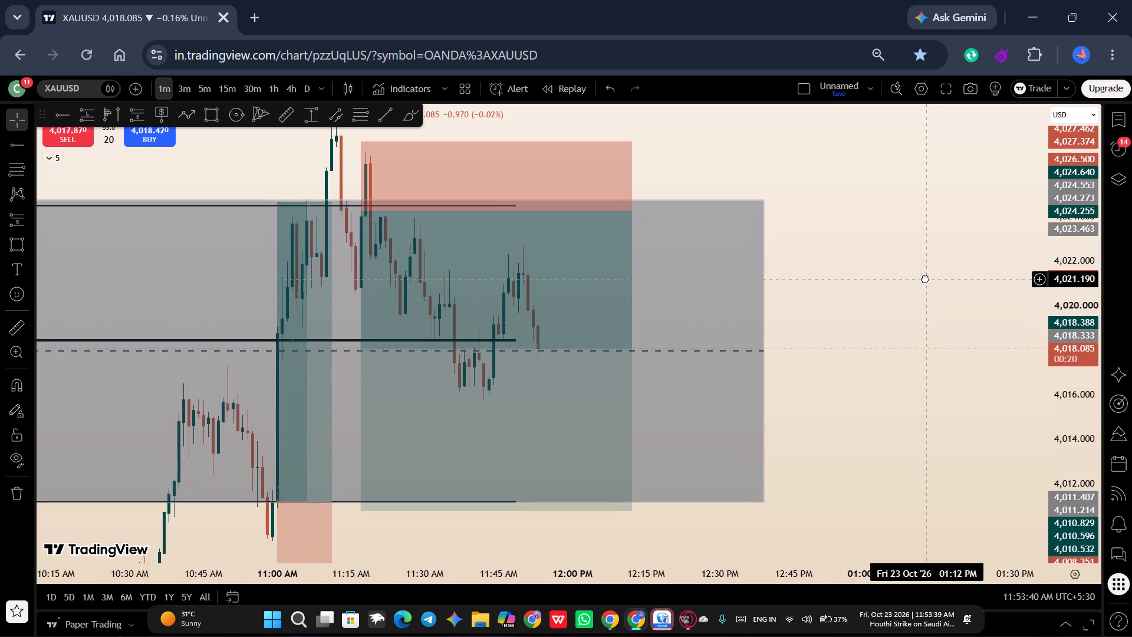
{"action": "left_click_drag", "start_coordinate": [925, 278], "coordinate": [929, 276]}
{"action": "scroll", "coordinate": [929, 276], "scroll_direction": "up", "scroll_amount": 2}
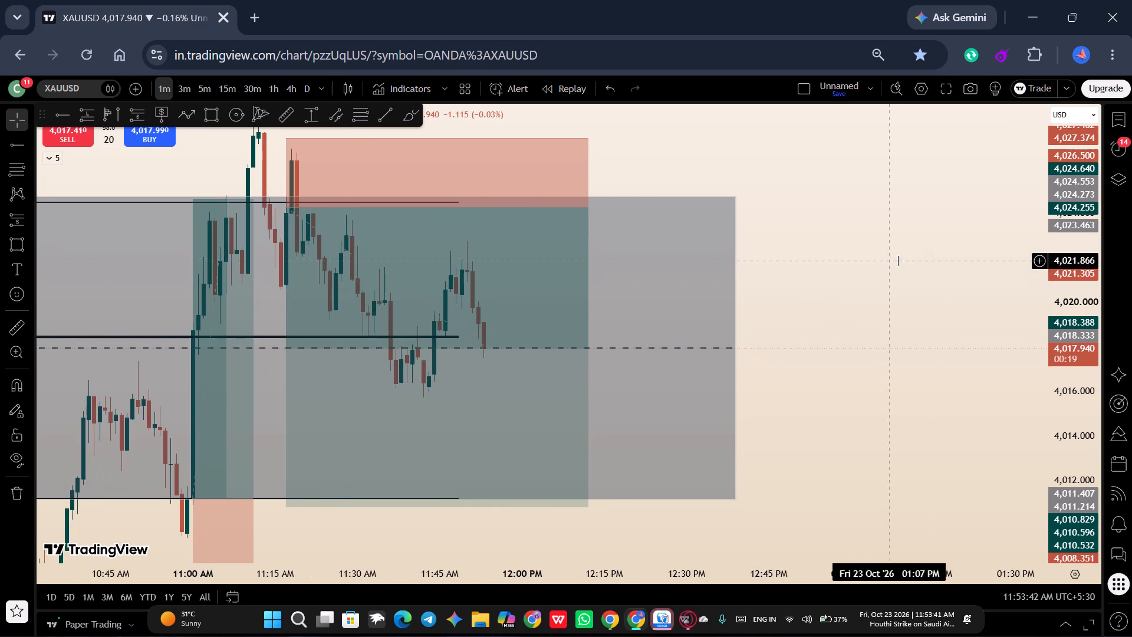
{"action": "left_click_drag", "start_coordinate": [837, 257], "coordinate": [992, 252]}
{"action": "scroll", "coordinate": [992, 252], "scroll_direction": "up", "scroll_amount": 1}
{"action": "left_click_drag", "start_coordinate": [940, 252], "coordinate": [940, 265]}
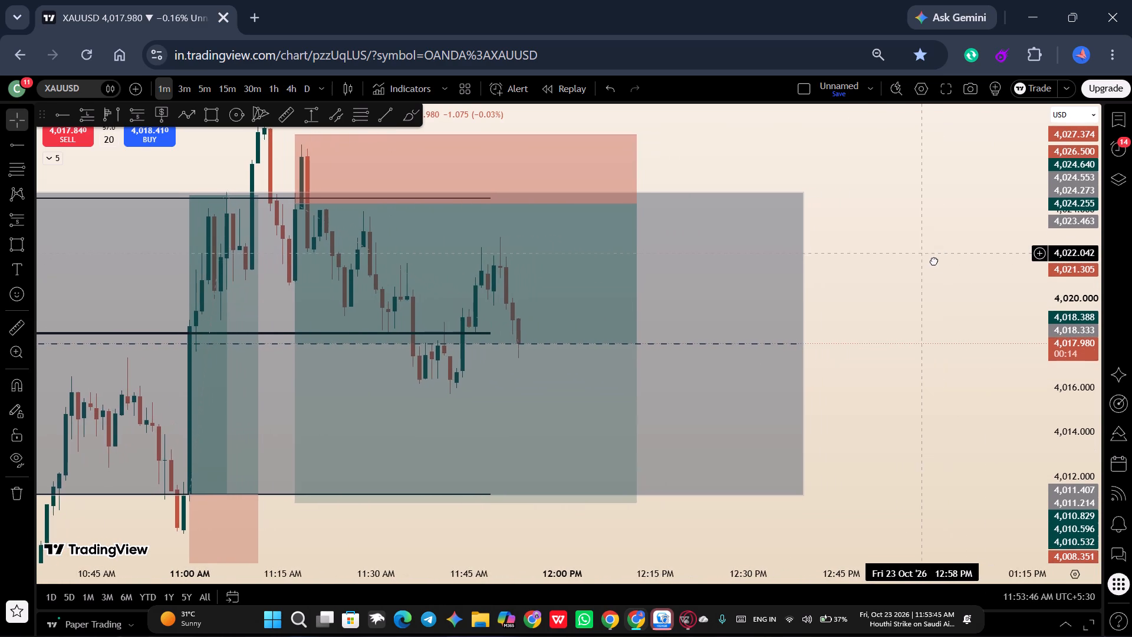
{"action": "left_click_drag", "start_coordinate": [940, 265], "coordinate": [943, 270]}
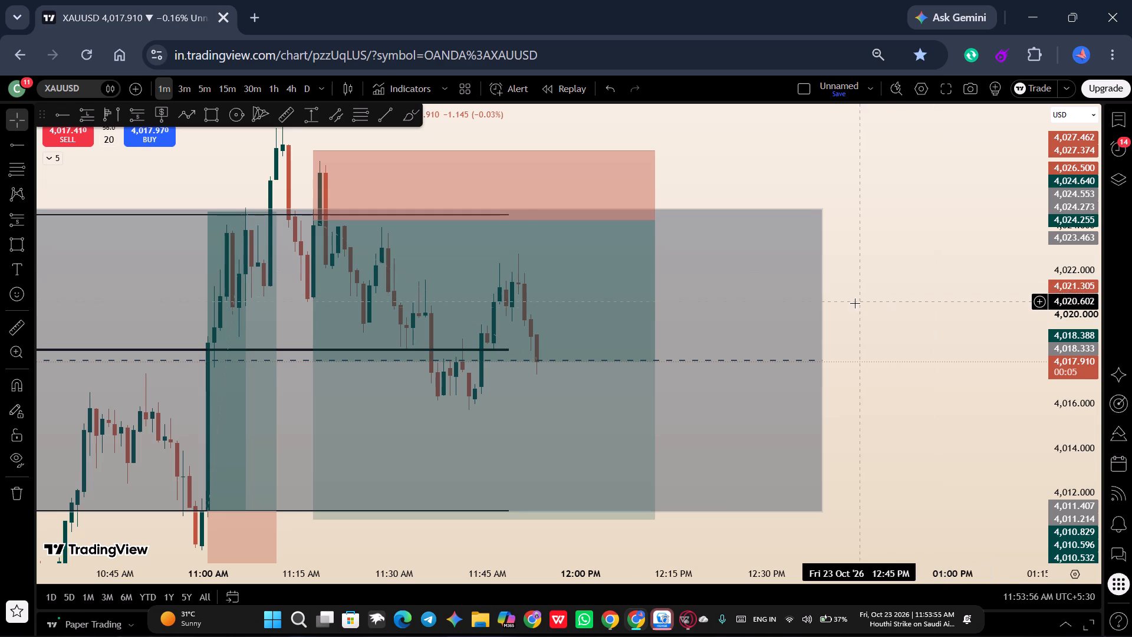
Reposition the latest short position to start at 11:19 AM with its entry at 4,024.567, ending at 12:07 PM.
{"action": "left_click_drag", "start_coordinate": [654, 220], "coordinate": [632, 220]}
{"action": "left_click_drag", "start_coordinate": [632, 220], "coordinate": [680, 196]}
{"action": "left_click_drag", "start_coordinate": [680, 196], "coordinate": [677, 206]}
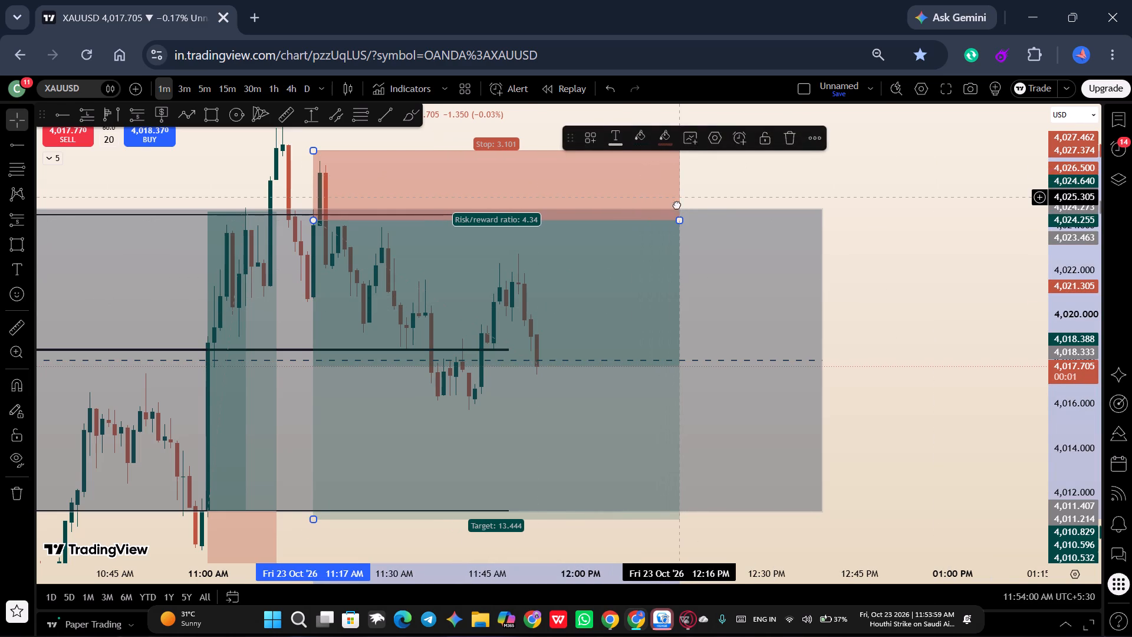
{"action": "left_click_drag", "start_coordinate": [677, 206], "coordinate": [680, 191]}
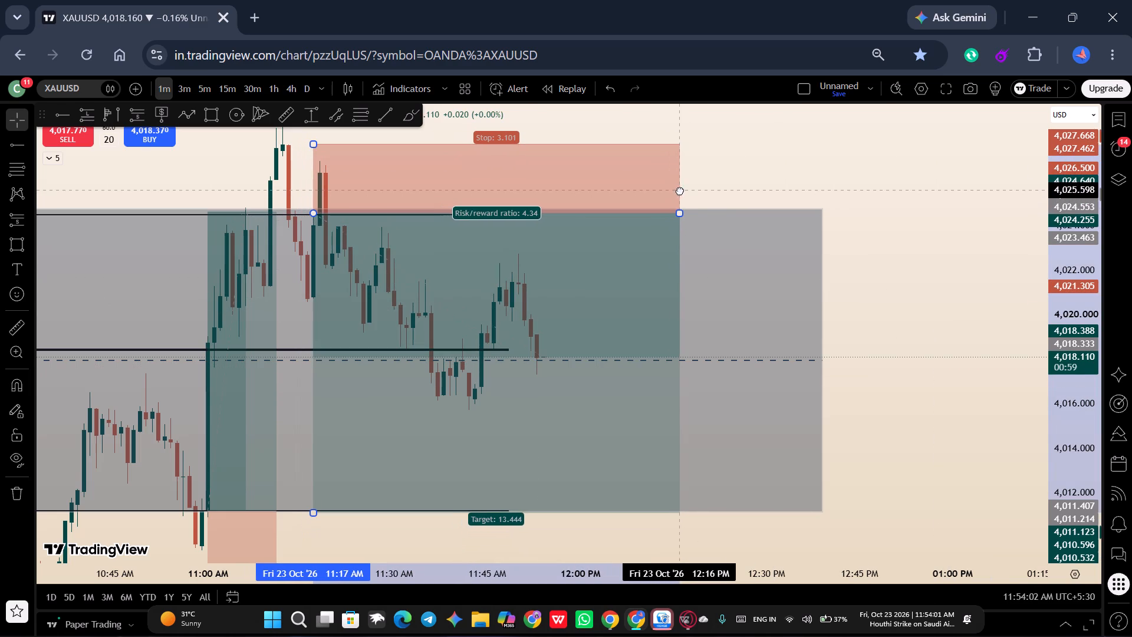
{"action": "left_click_drag", "start_coordinate": [680, 191], "coordinate": [692, 190]}
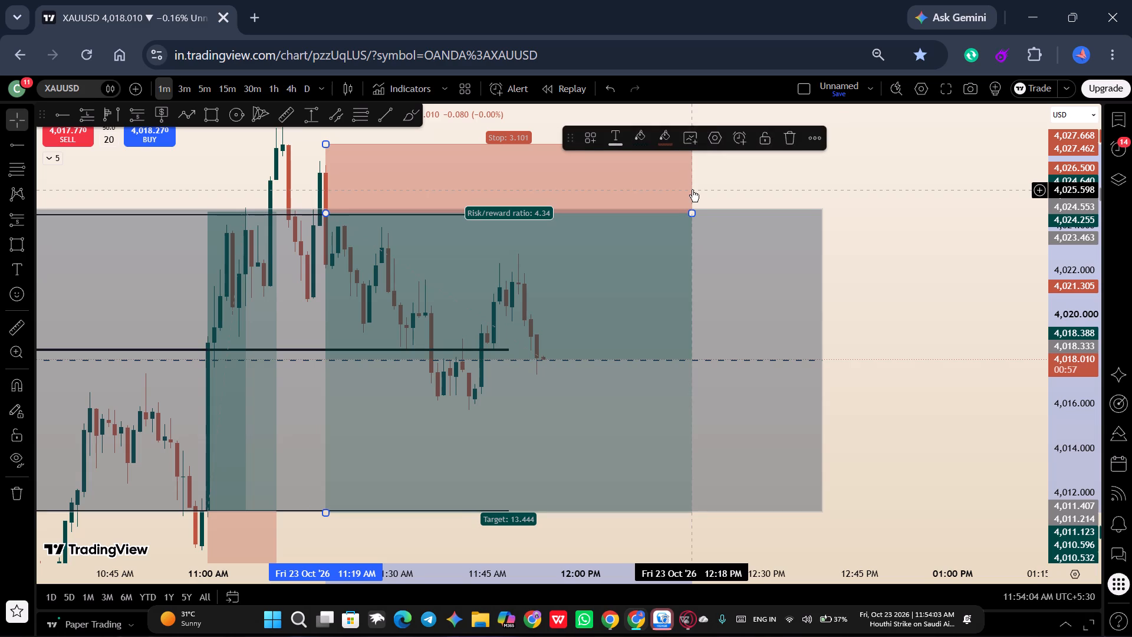
{"action": "left_click", "coordinate": [747, 177]}
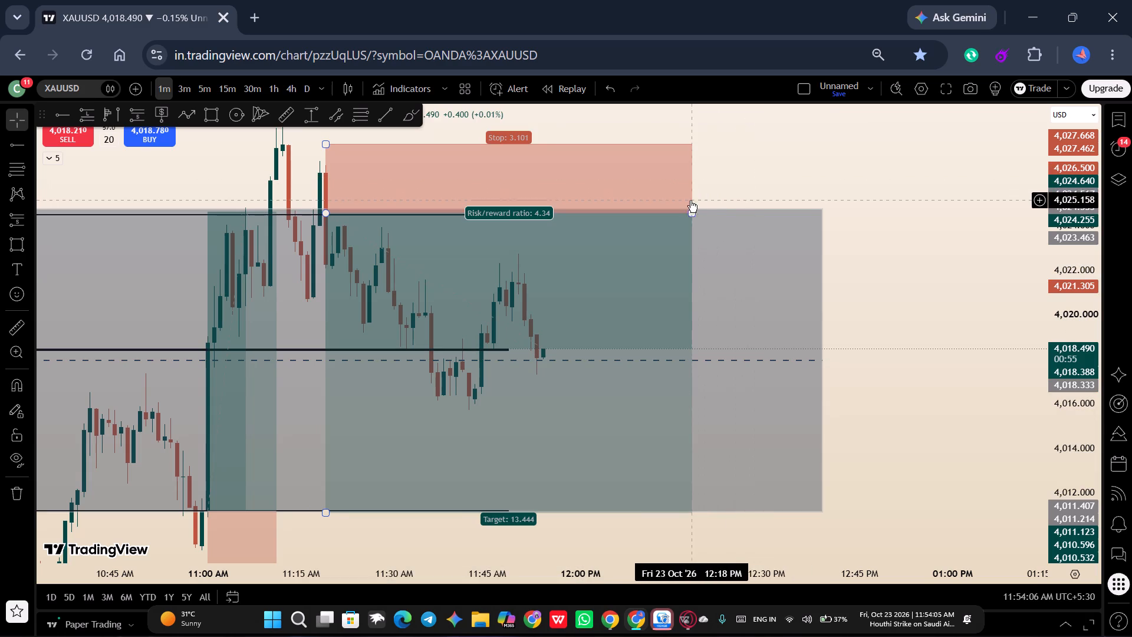
{"action": "left_click_drag", "start_coordinate": [690, 215], "coordinate": [625, 215]}
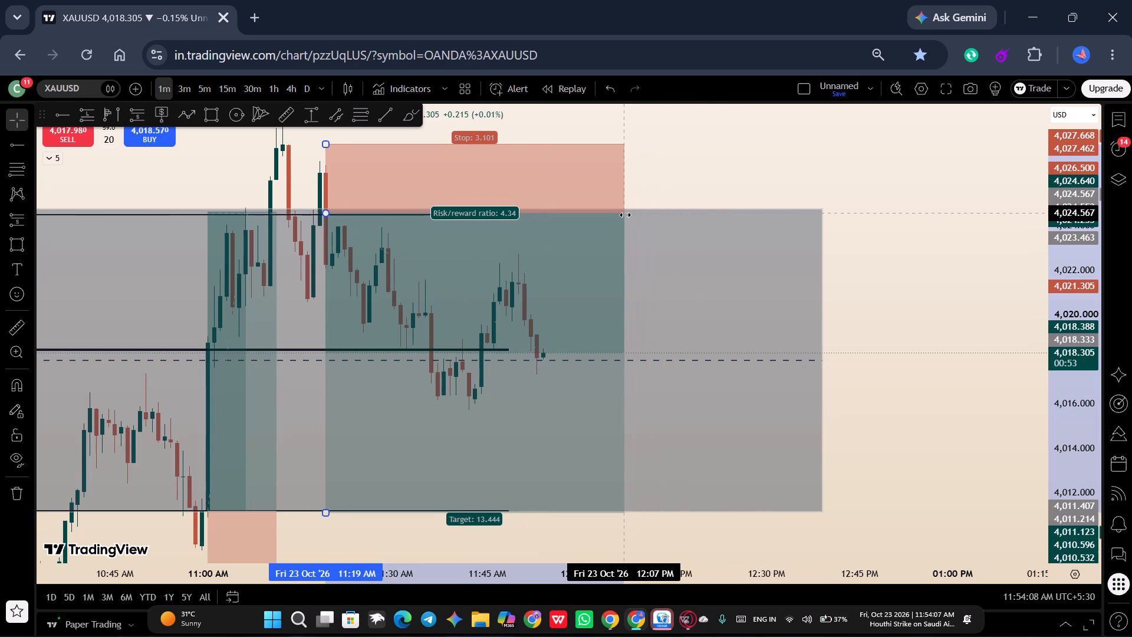
{"action": "left_click_drag", "start_coordinate": [625, 215], "coordinate": [624, 215]}
{"action": "double_click", "coordinate": [671, 186]}
Examine the price action around the swing high after 11:00 AM and the short position's stop zone.
{"action": "left_click_drag", "start_coordinate": [671, 186], "coordinate": [777, 180]}
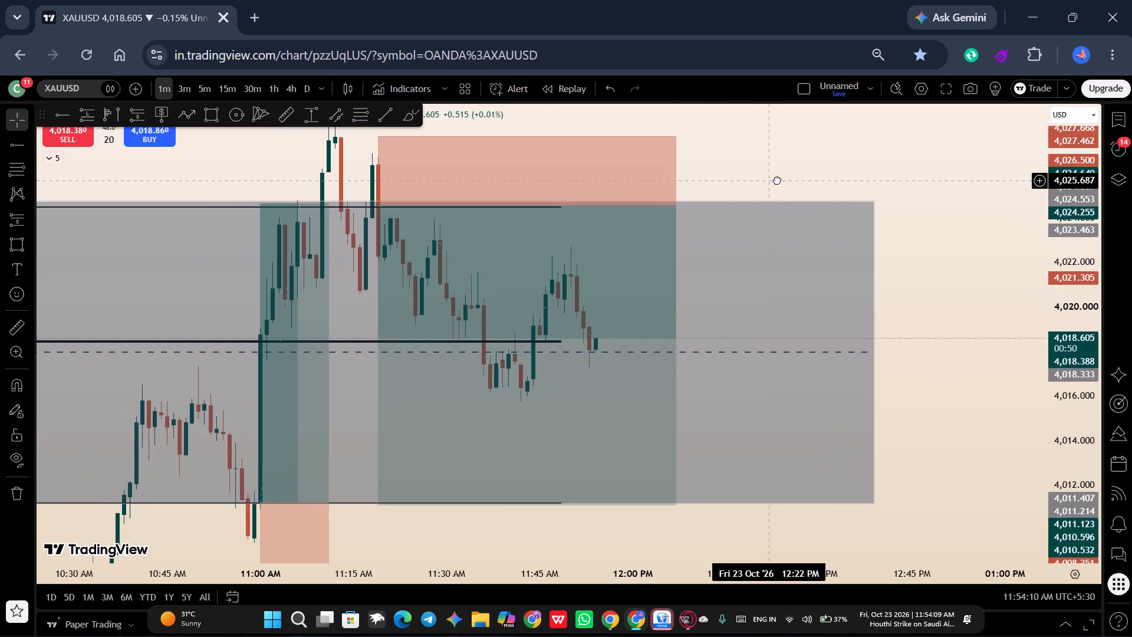
{"action": "left_click_drag", "start_coordinate": [777, 180], "coordinate": [791, 196]}
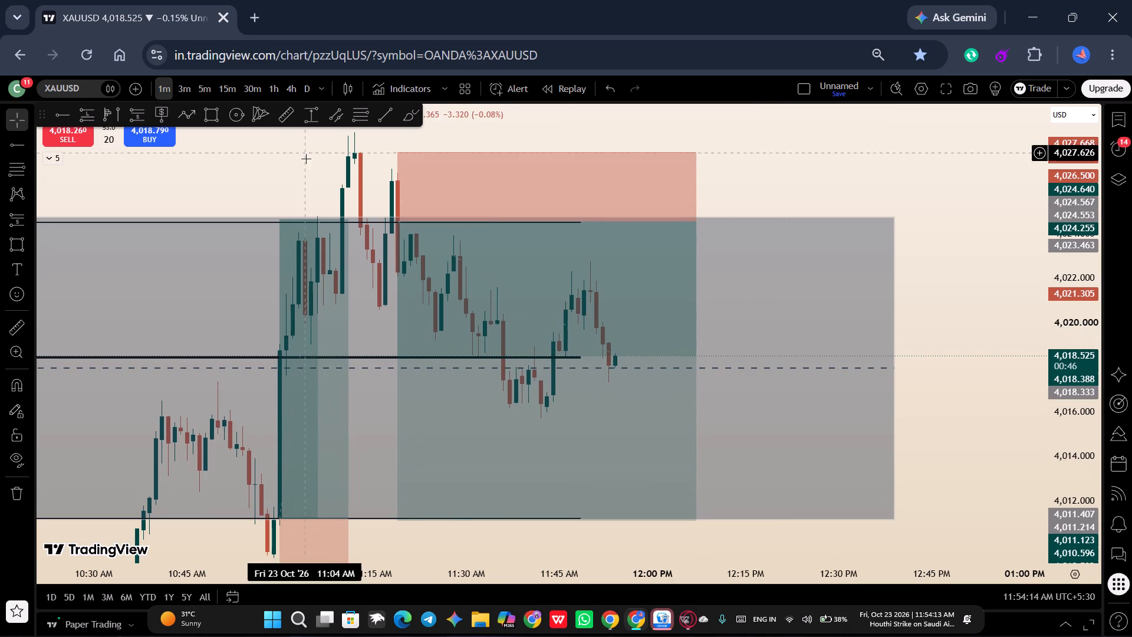
{"action": "left_click_drag", "start_coordinate": [320, 149], "coordinate": [380, 294]}
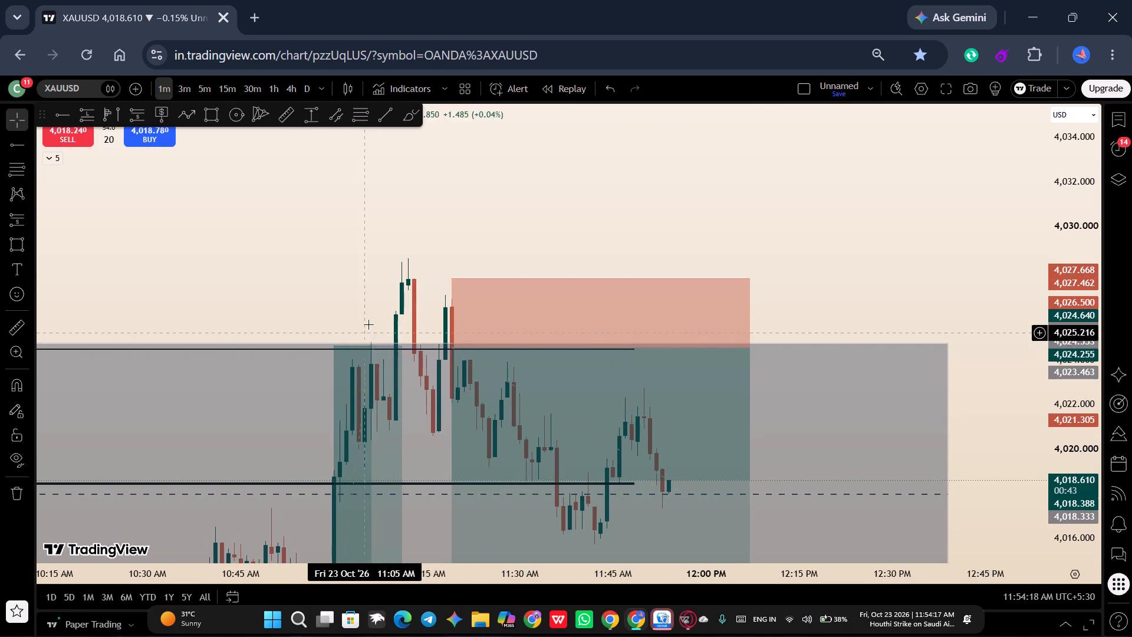
{"action": "left_click_drag", "start_coordinate": [415, 156], "coordinate": [446, 291]}
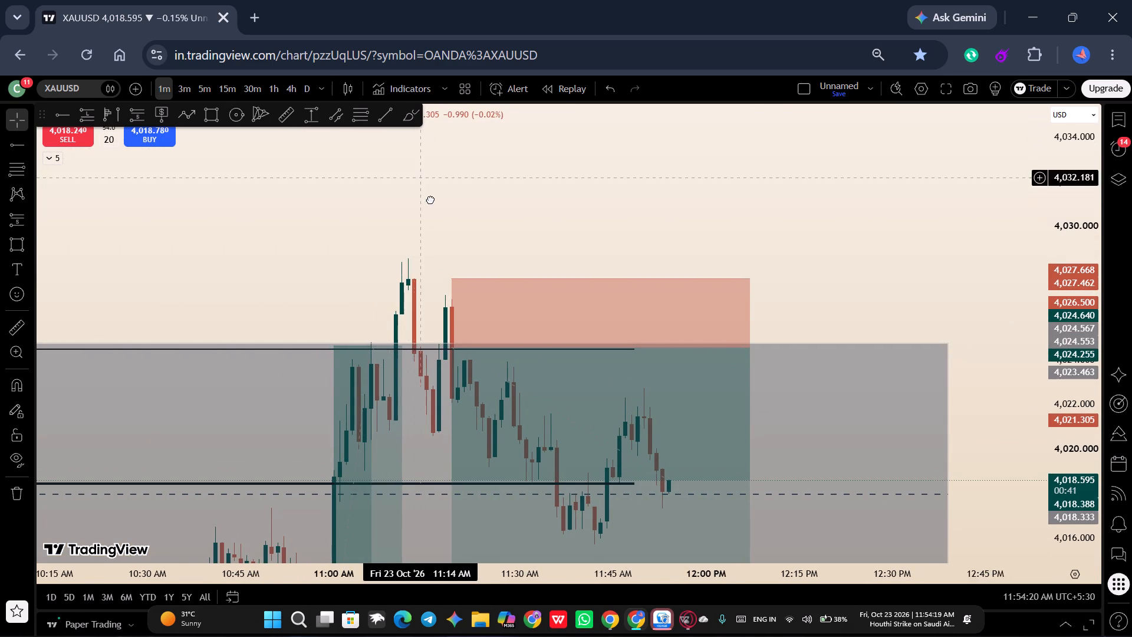
{"action": "left_click_drag", "start_coordinate": [446, 291], "coordinate": [450, 380]}
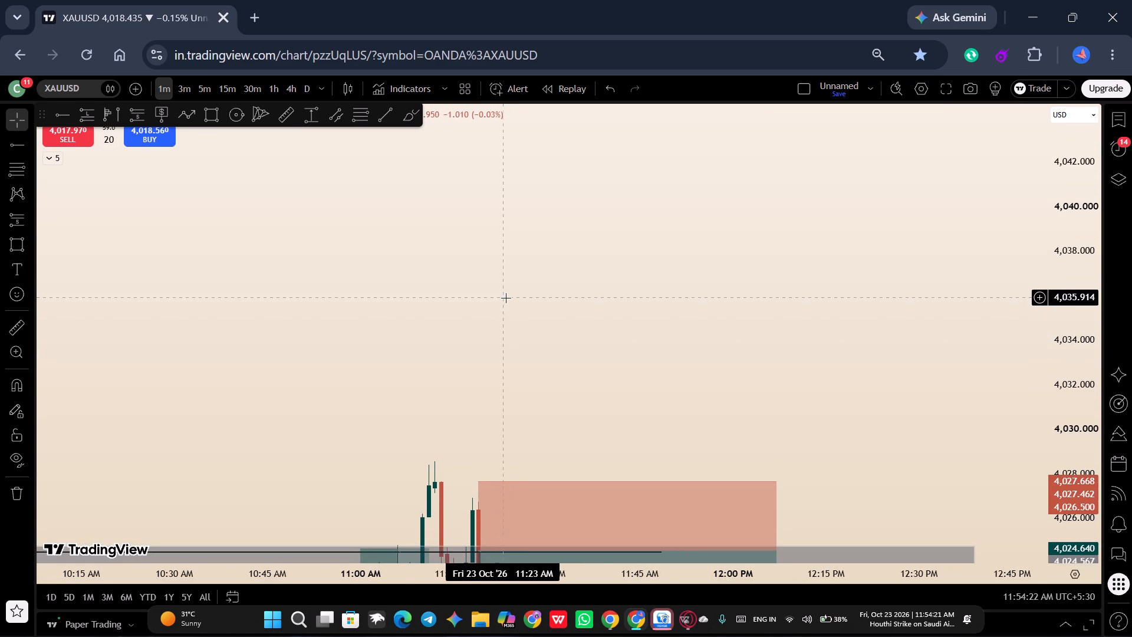
{"action": "left_click_drag", "start_coordinate": [506, 298], "coordinate": [424, 67]}
{"action": "left_click_drag", "start_coordinate": [782, 238], "coordinate": [748, 190]}
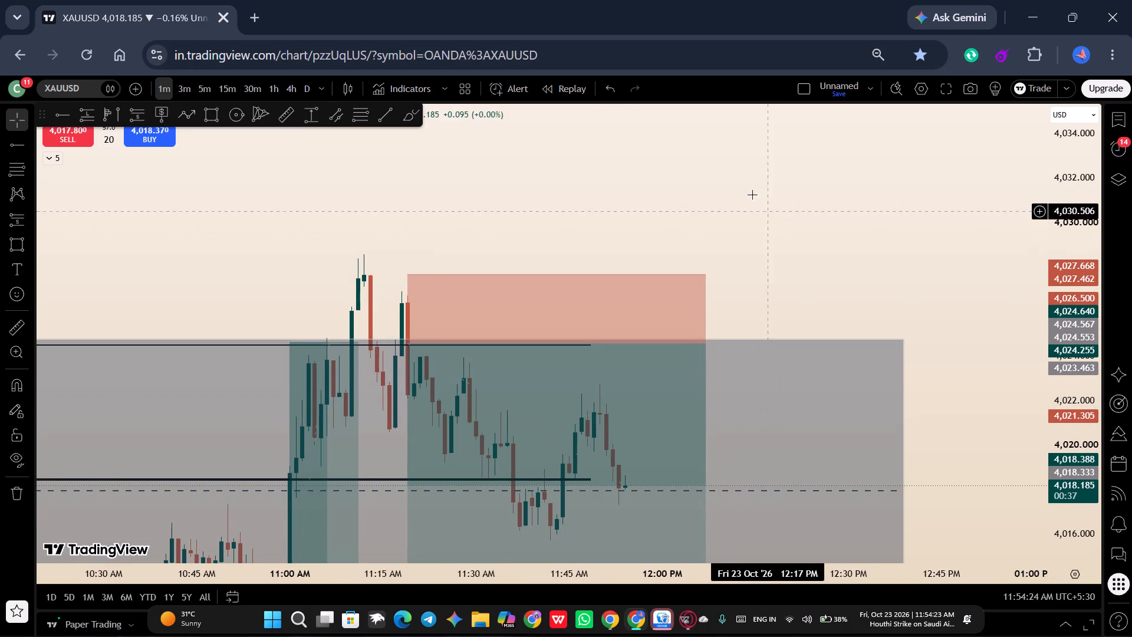
{"action": "left_click_drag", "start_coordinate": [748, 190], "coordinate": [733, 102]}
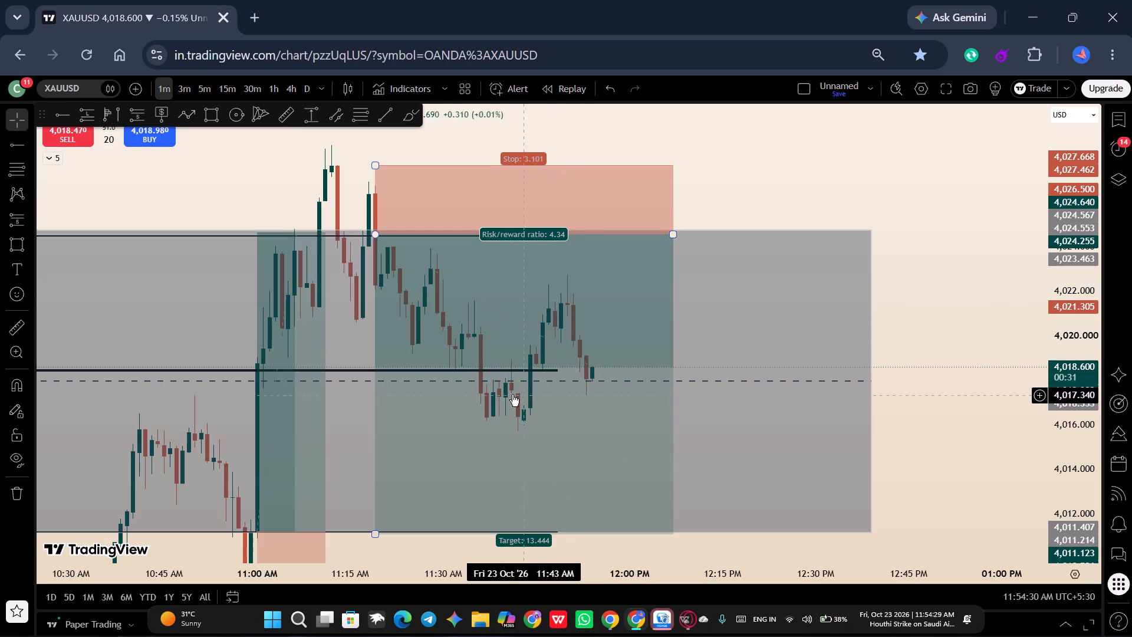
Examine the full session, from the early-morning start of the volume profile to the latest candles.
{"action": "left_click_drag", "start_coordinate": [246, 192], "coordinate": [391, 232]}
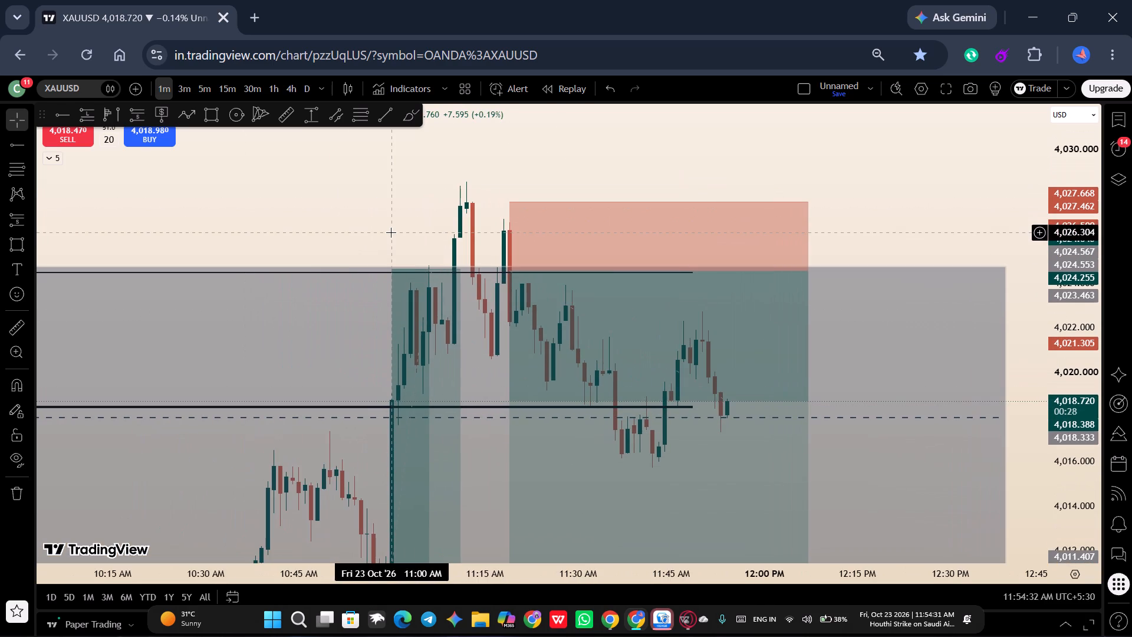
{"action": "scroll", "coordinate": [331, 236], "scroll_direction": "down", "scroll_amount": 7}
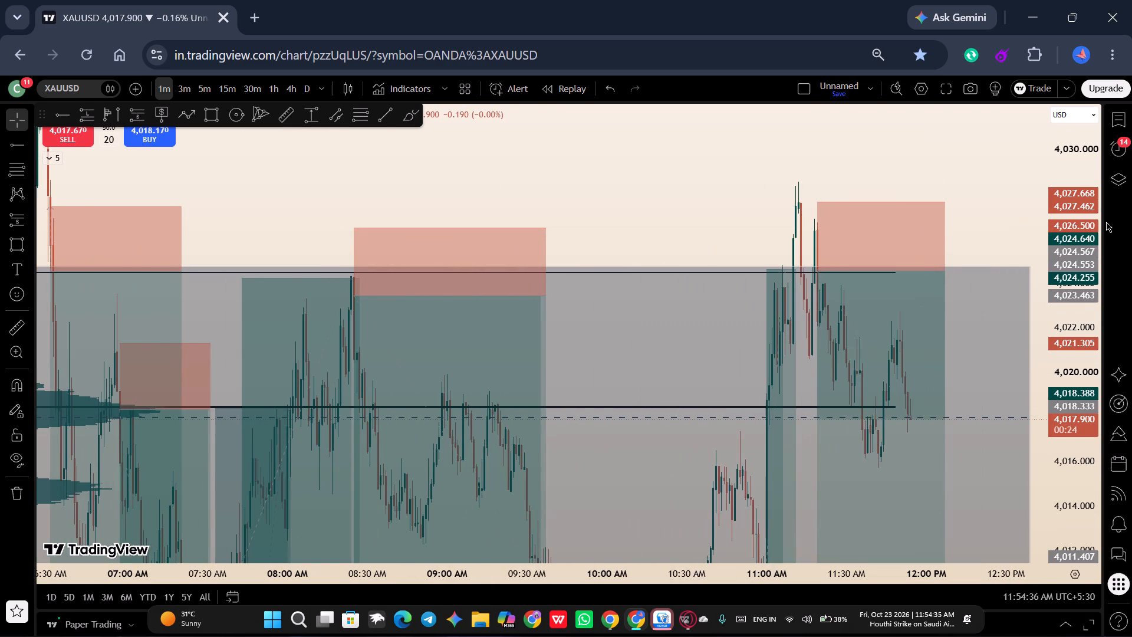
{"action": "left_click_drag", "start_coordinate": [1084, 205], "coordinate": [1087, 485]}
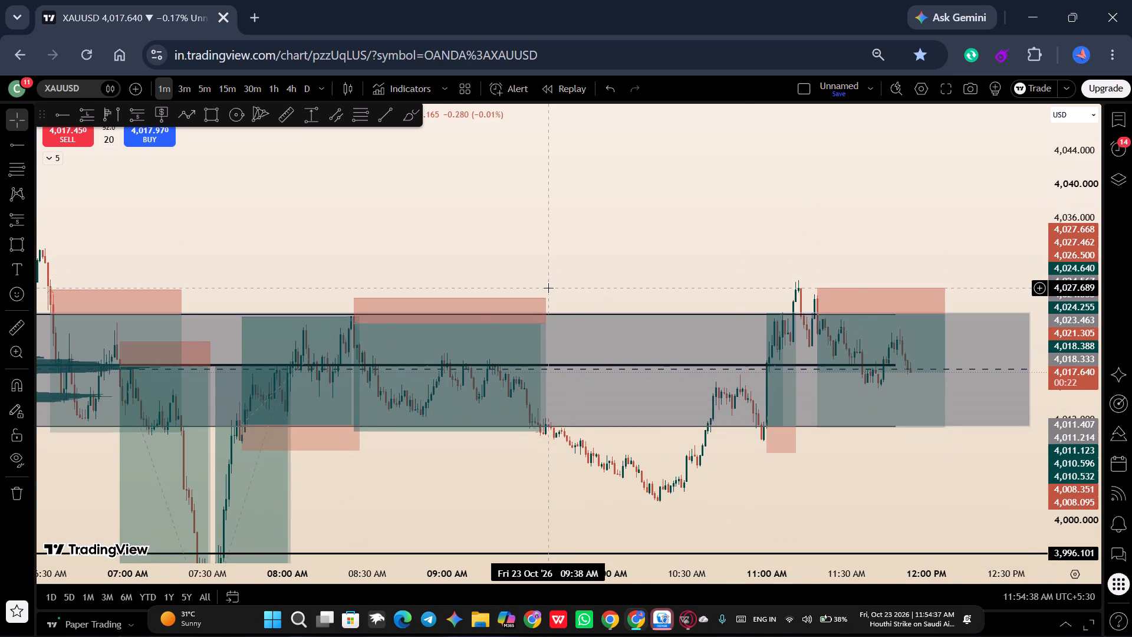
{"action": "scroll", "coordinate": [548, 288], "scroll_direction": "down", "scroll_amount": 7}
{"action": "left_click_drag", "start_coordinate": [590, 254], "coordinate": [512, 165]}
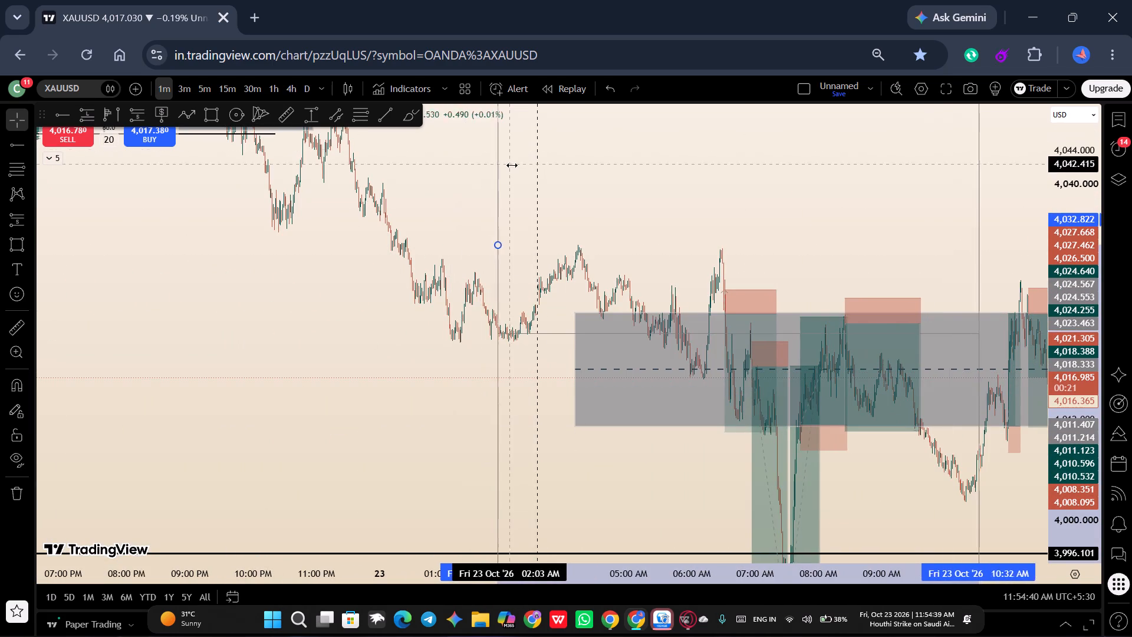
{"action": "left_click_drag", "start_coordinate": [512, 165], "coordinate": [587, 239]}
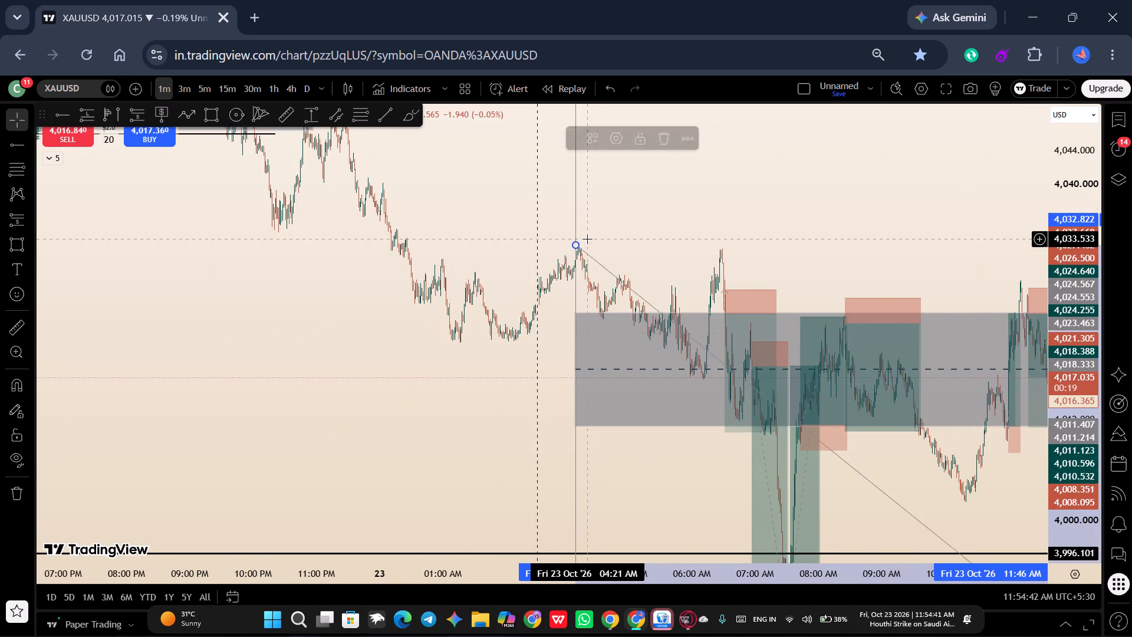
{"action": "left_click_drag", "start_coordinate": [612, 226], "coordinate": [462, 113]}
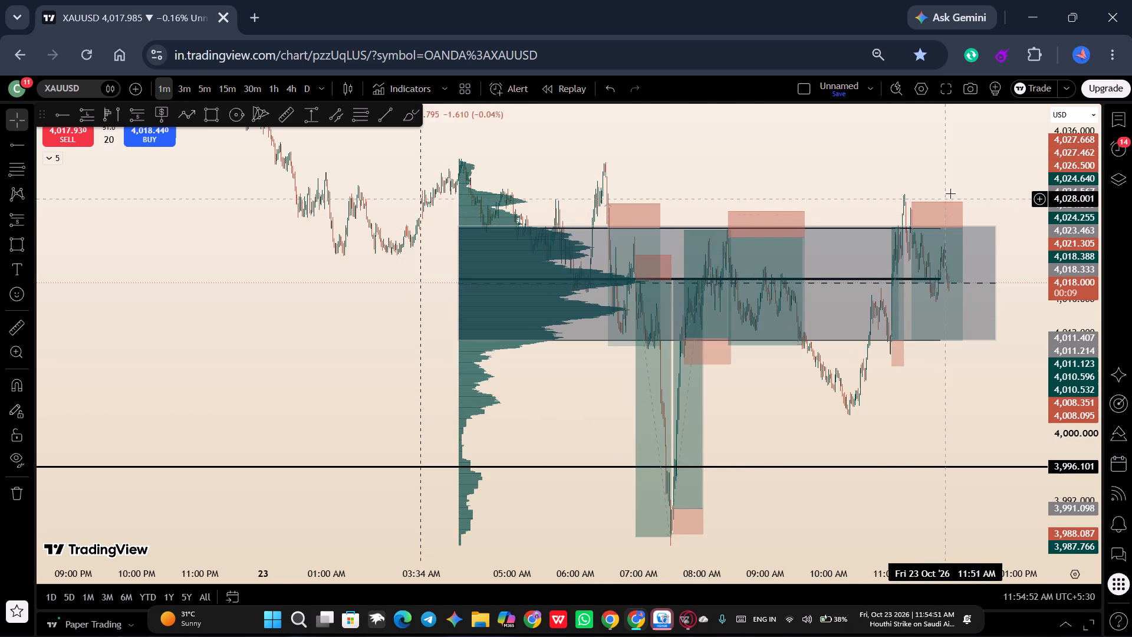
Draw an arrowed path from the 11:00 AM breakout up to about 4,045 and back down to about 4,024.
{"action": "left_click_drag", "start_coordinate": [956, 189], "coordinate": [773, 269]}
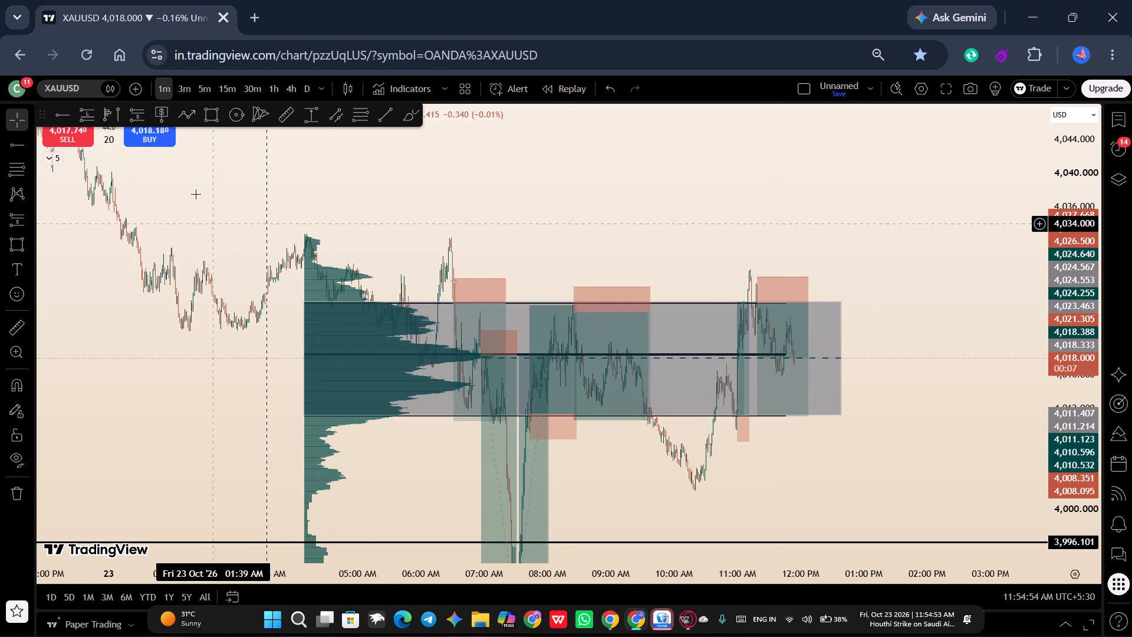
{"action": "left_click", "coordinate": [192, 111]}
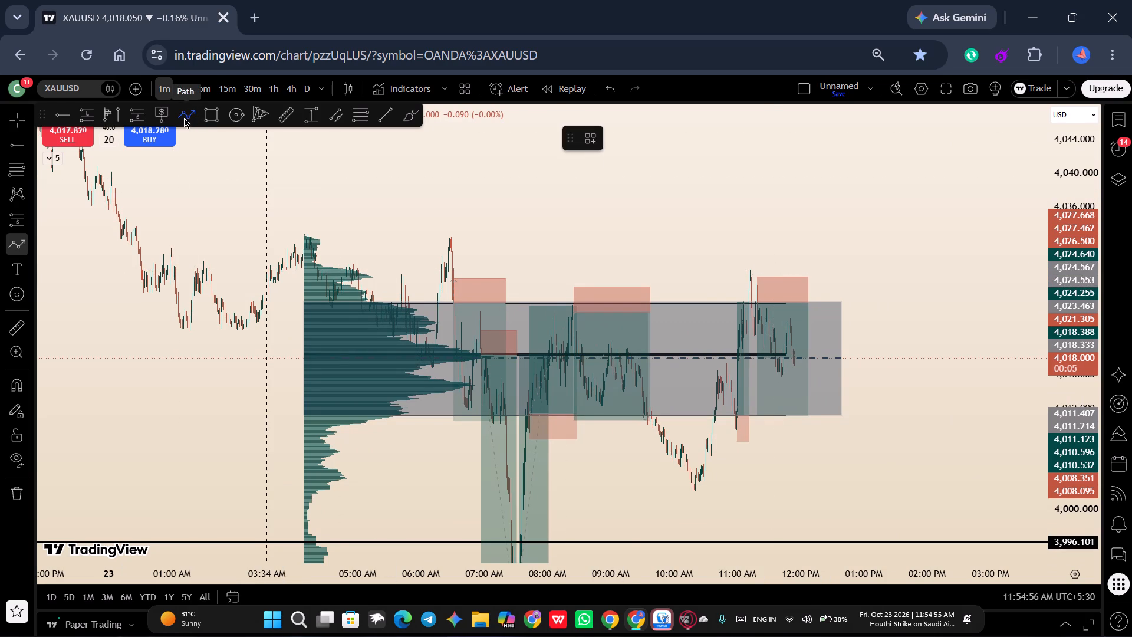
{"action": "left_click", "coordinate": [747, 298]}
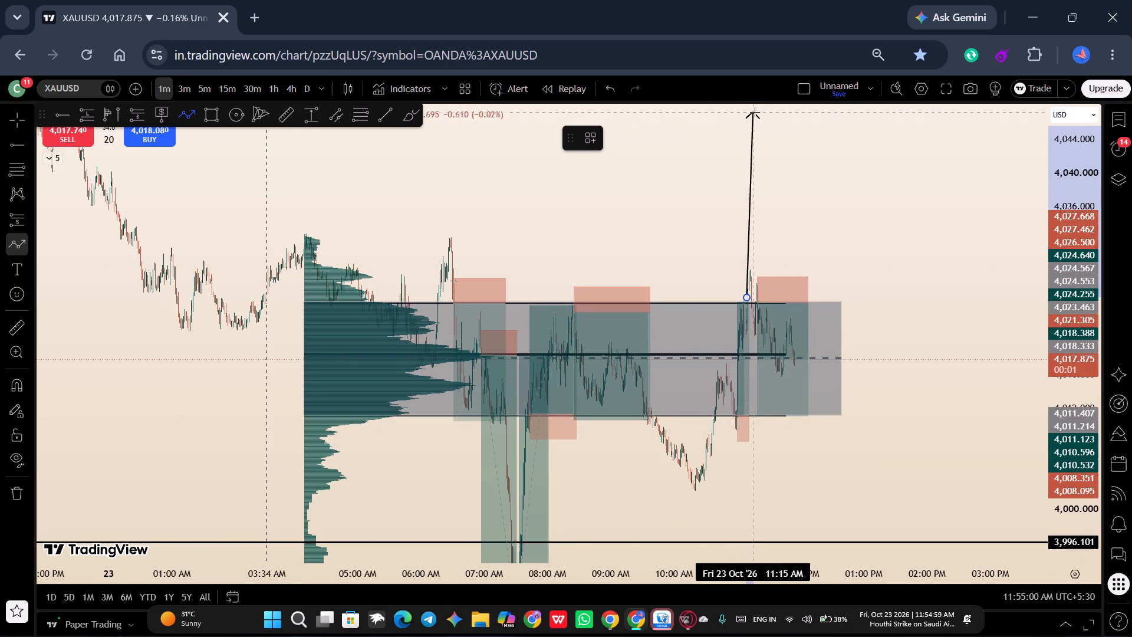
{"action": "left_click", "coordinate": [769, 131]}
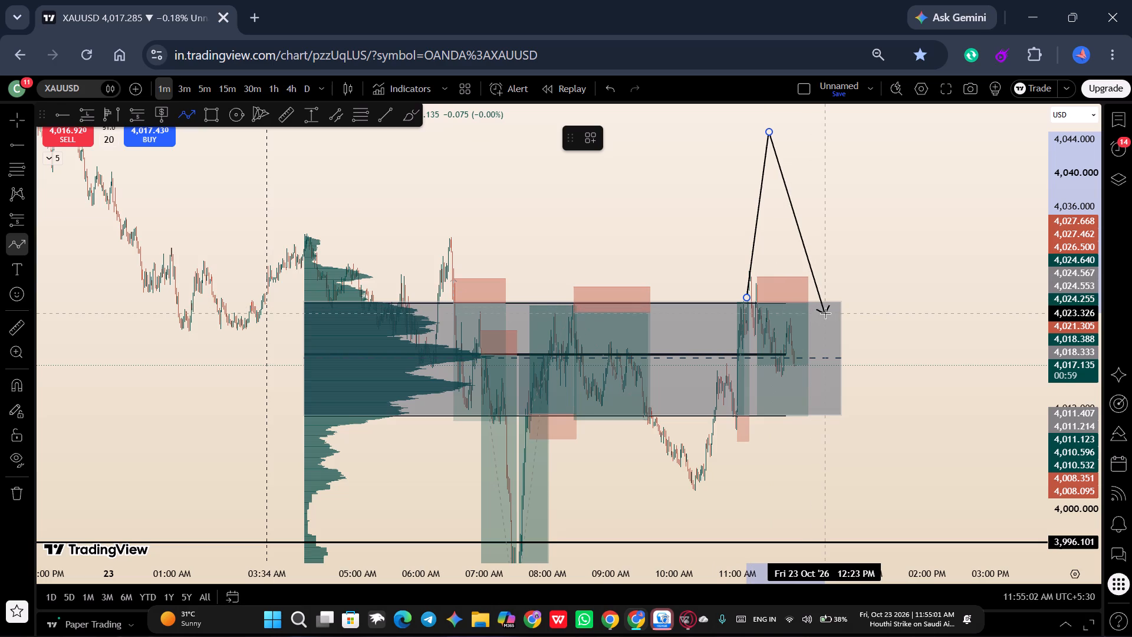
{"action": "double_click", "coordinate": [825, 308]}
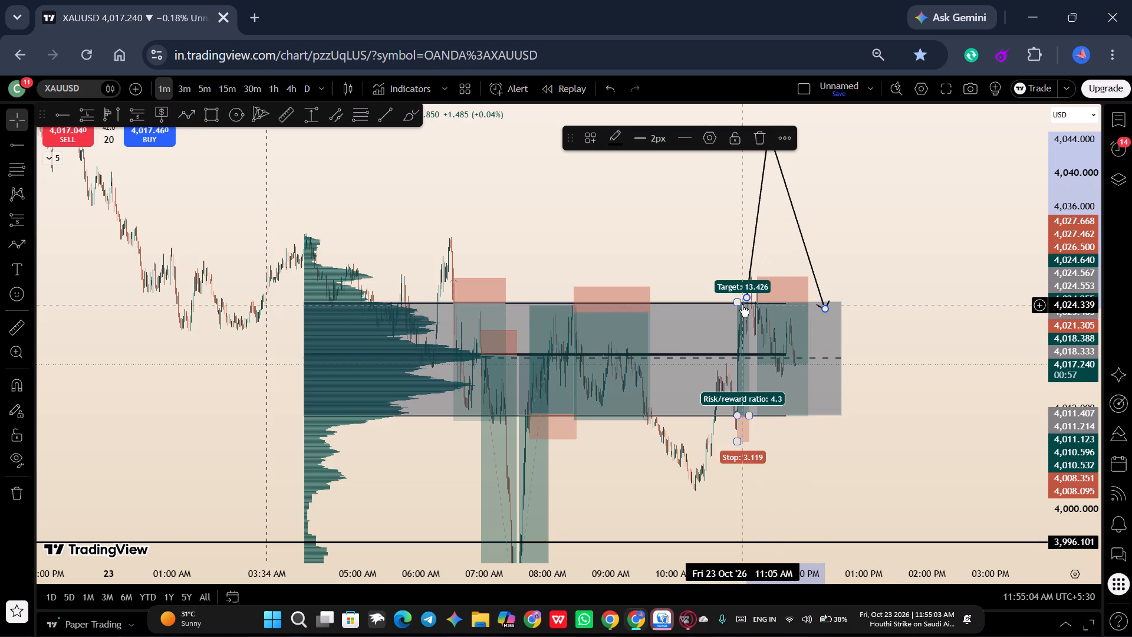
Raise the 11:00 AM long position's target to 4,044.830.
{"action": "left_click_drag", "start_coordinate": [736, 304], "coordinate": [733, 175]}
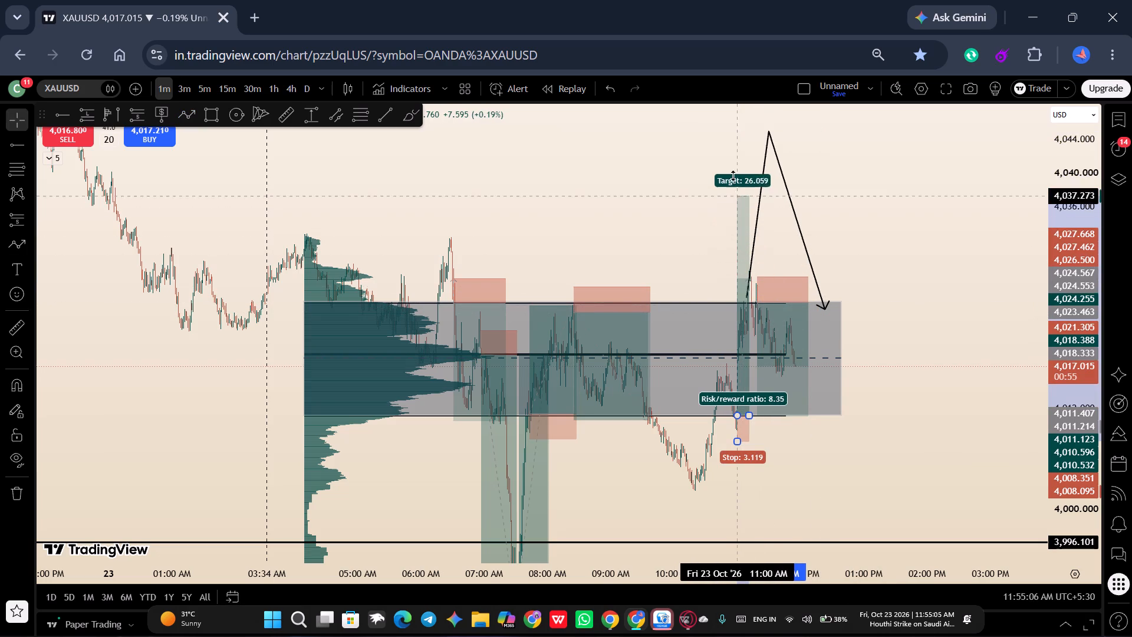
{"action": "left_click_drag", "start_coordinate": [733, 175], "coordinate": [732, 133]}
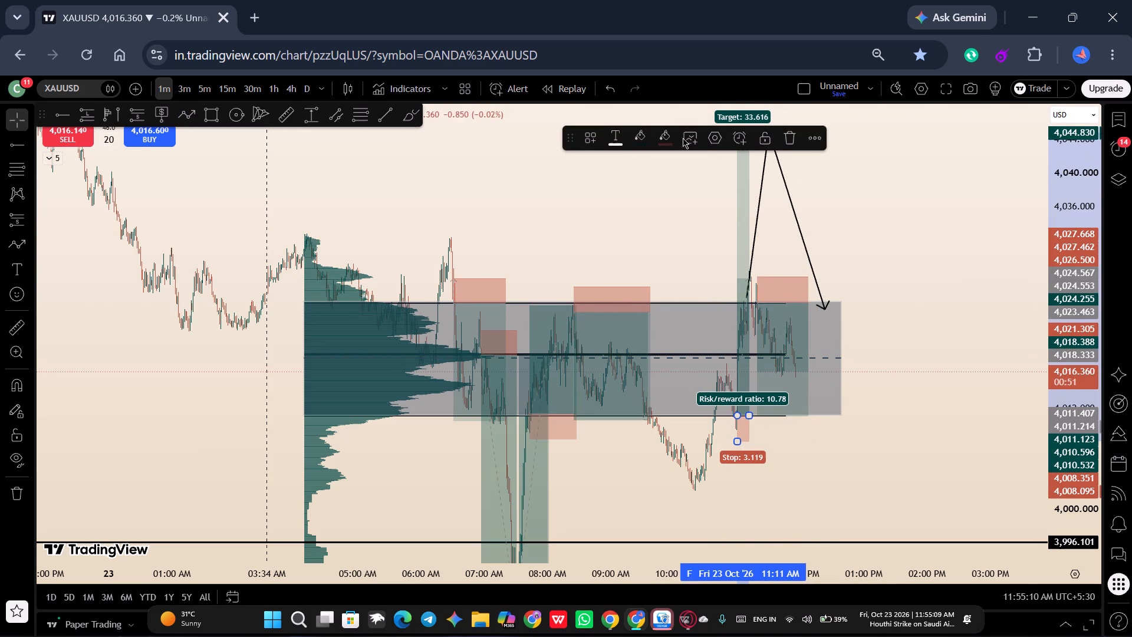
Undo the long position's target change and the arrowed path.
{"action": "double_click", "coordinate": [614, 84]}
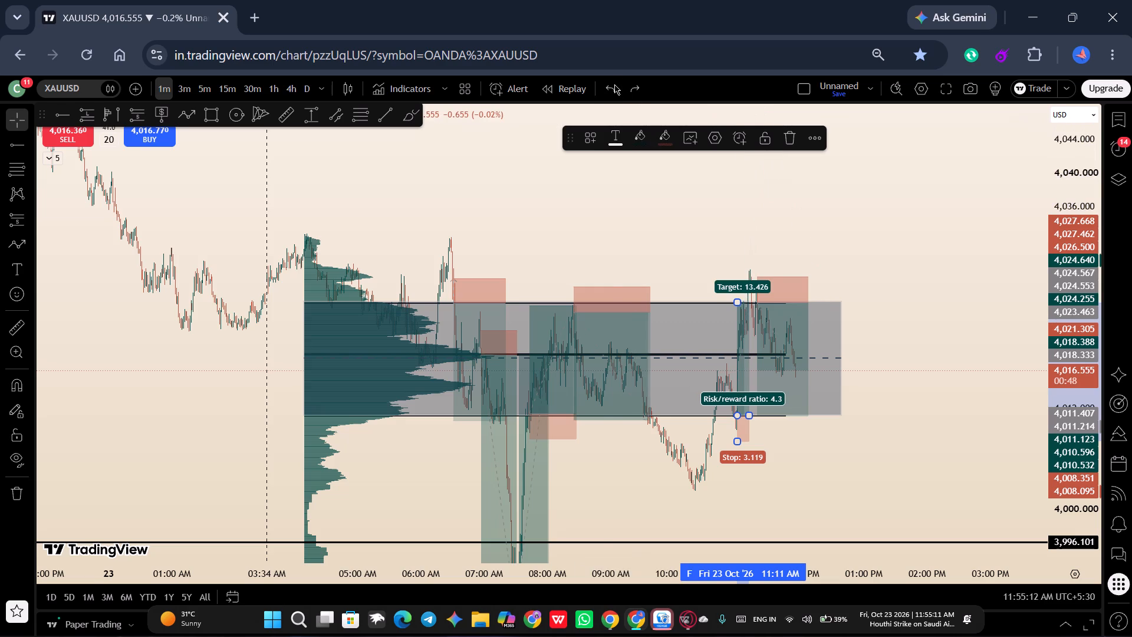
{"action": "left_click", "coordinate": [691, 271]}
Examine the trade setups from the 7:00 AM drop onward, closing in on the price action since 11:00 AM inside the value area.
{"action": "scroll", "coordinate": [817, 242], "scroll_direction": "up", "scroll_amount": 3}
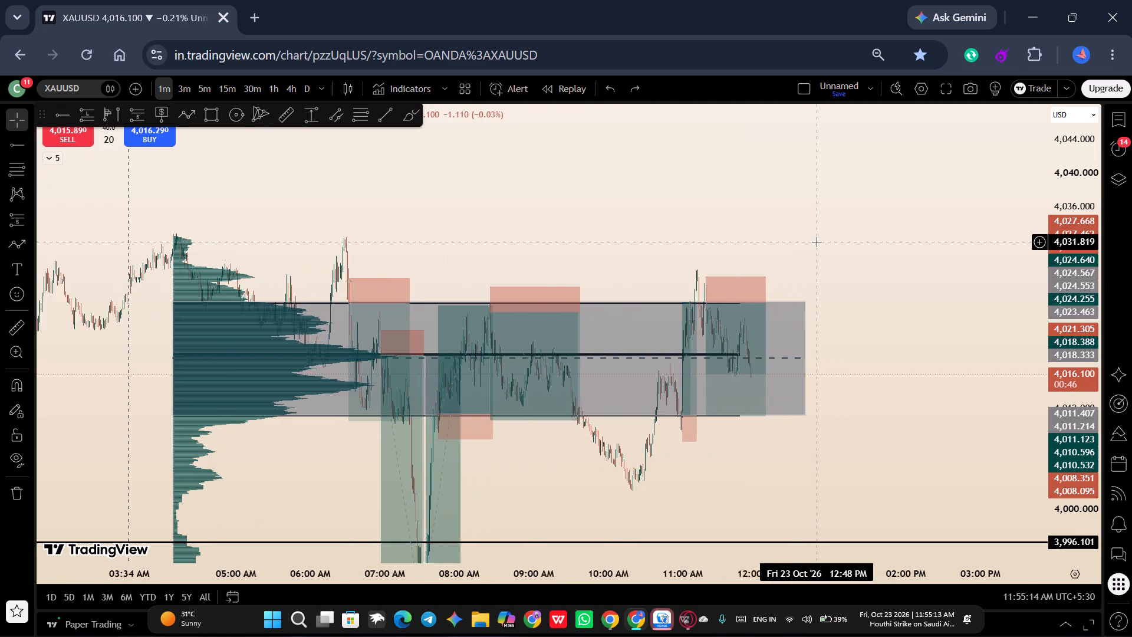
{"action": "scroll", "coordinate": [817, 242], "scroll_direction": "up", "scroll_amount": 5}
{"action": "left_click_drag", "start_coordinate": [443, 127], "coordinate": [446, 133]}
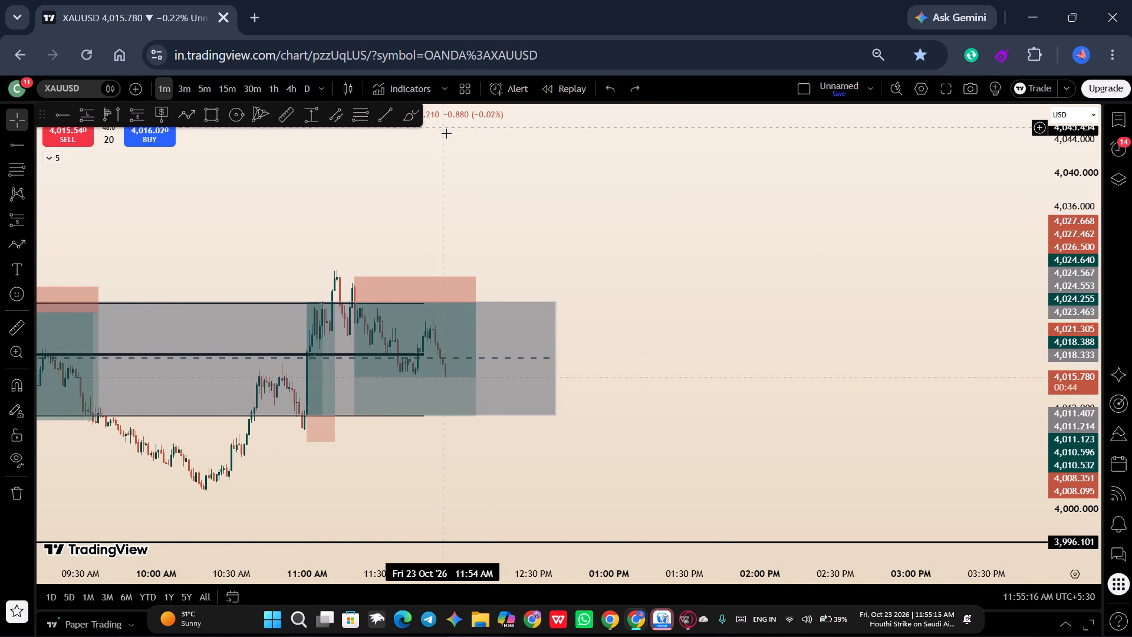
{"action": "left_click_drag", "start_coordinate": [446, 133], "coordinate": [891, 101]}
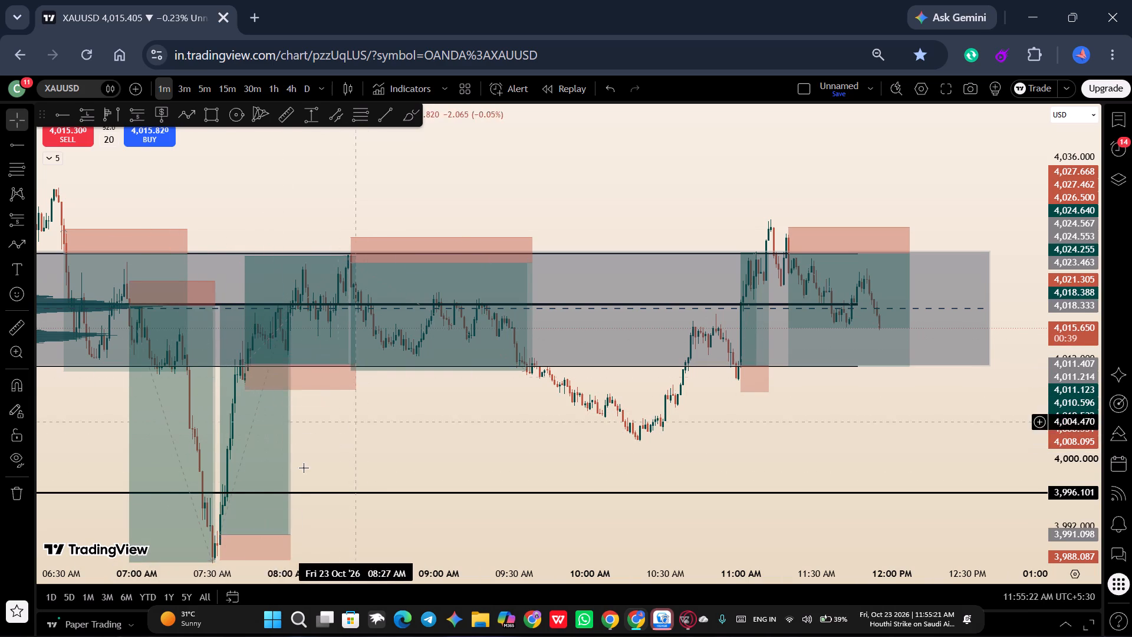
{"action": "left_click_drag", "start_coordinate": [660, 225], "coordinate": [618, 241]}
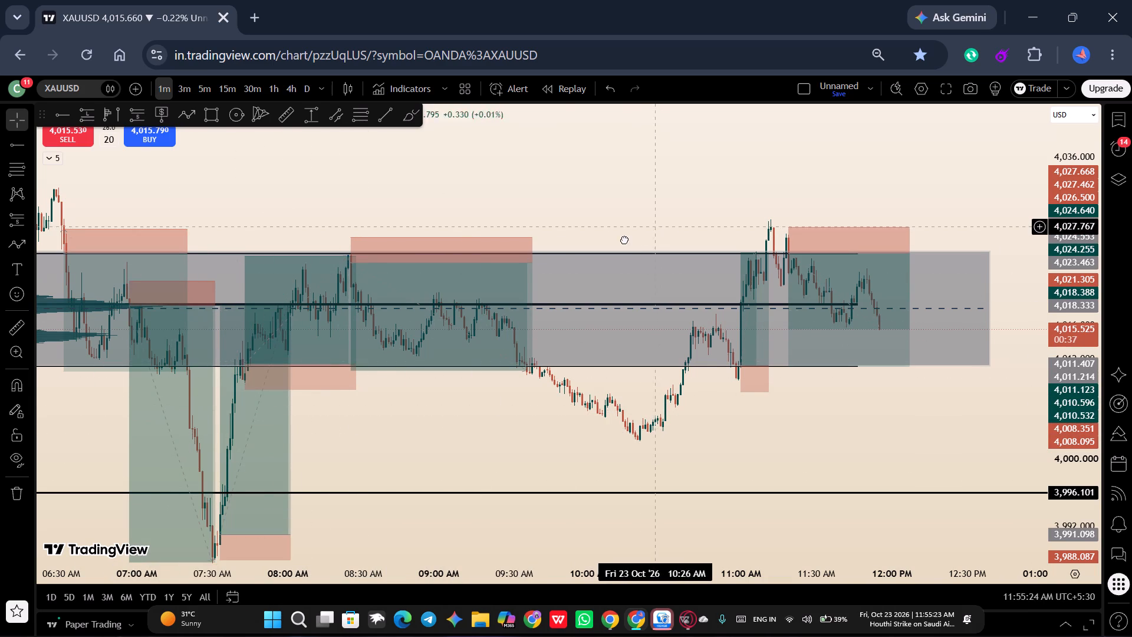
{"action": "left_click_drag", "start_coordinate": [618, 241], "coordinate": [535, 271]}
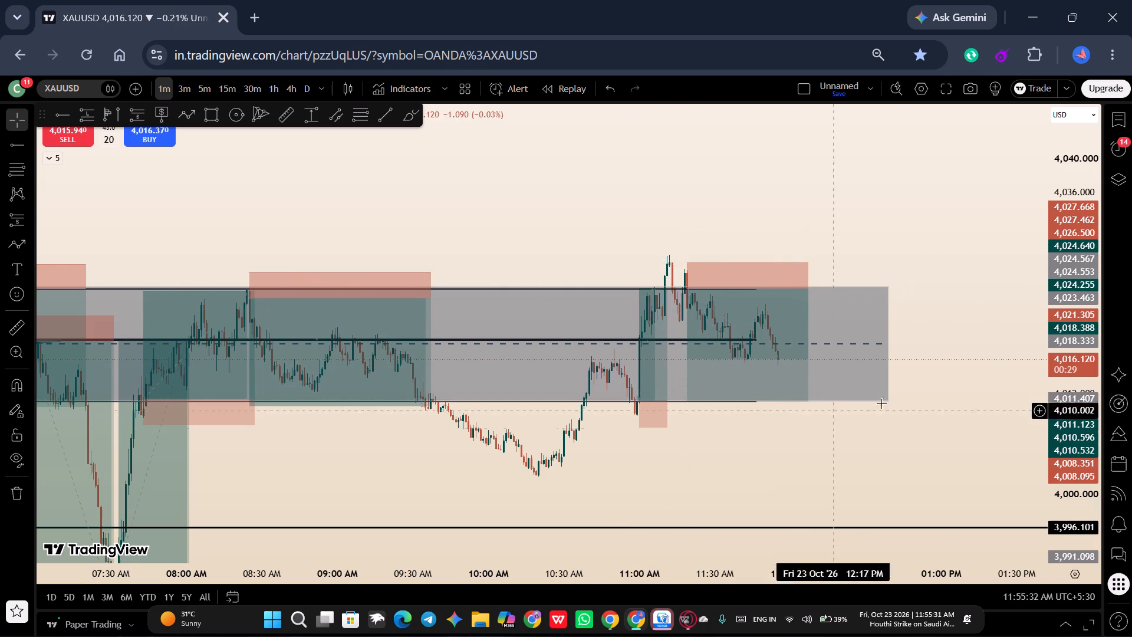
{"action": "left_click_drag", "start_coordinate": [1072, 390], "coordinate": [1042, 126]}
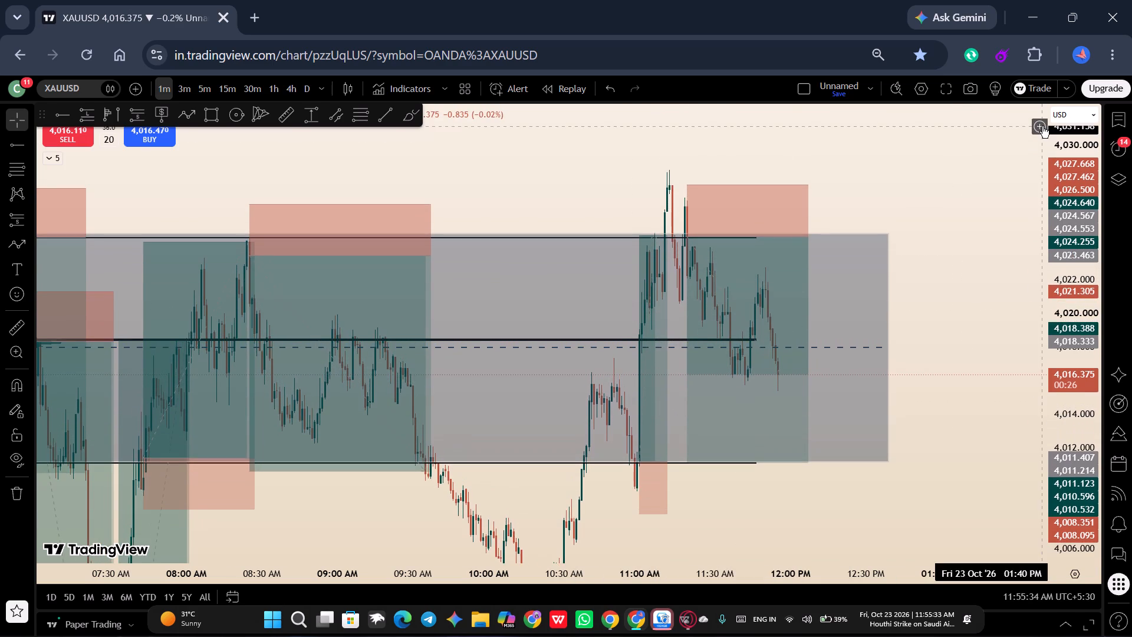
{"action": "scroll", "coordinate": [926, 176], "scroll_direction": "up", "scroll_amount": 5}
{"action": "left_click_drag", "start_coordinate": [815, 136], "coordinate": [825, 149]}
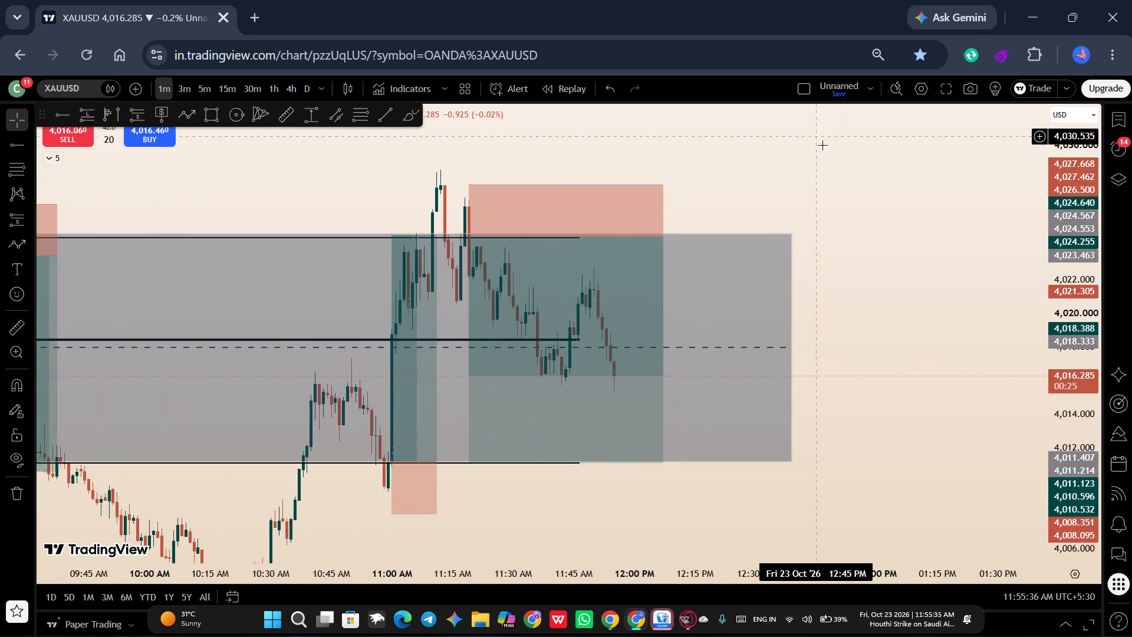
{"action": "left_click_drag", "start_coordinate": [825, 149], "coordinate": [909, 127]}
{"action": "scroll", "coordinate": [909, 127], "scroll_direction": "up", "scroll_amount": 4}
{"action": "left_click_drag", "start_coordinate": [774, 150], "coordinate": [813, 171]}
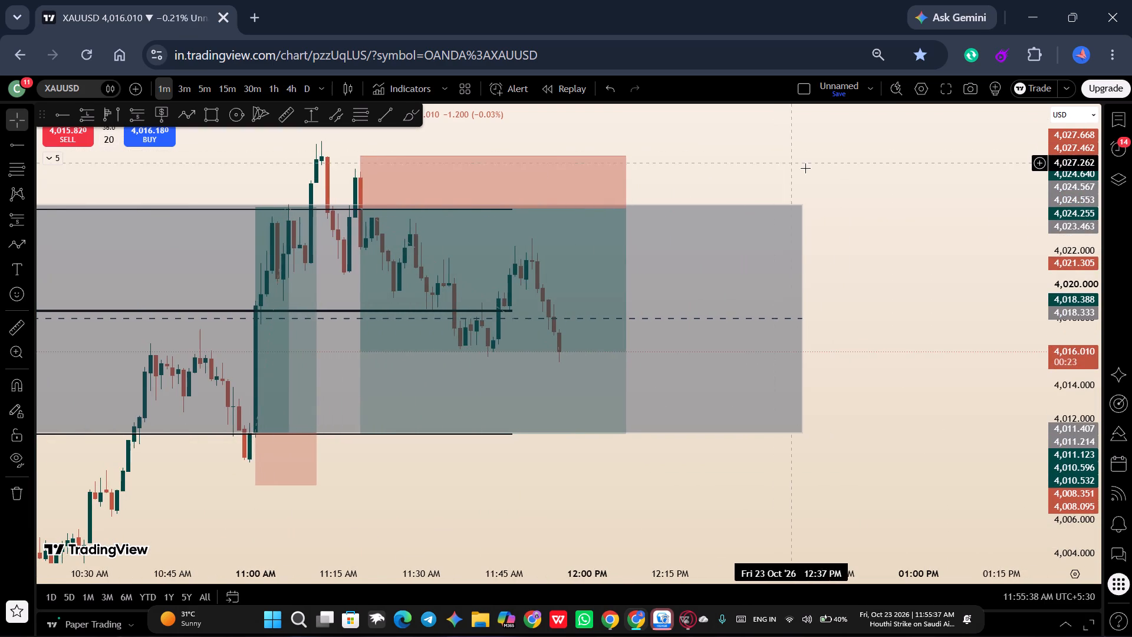
{"action": "left_click_drag", "start_coordinate": [813, 171], "coordinate": [927, 202]}
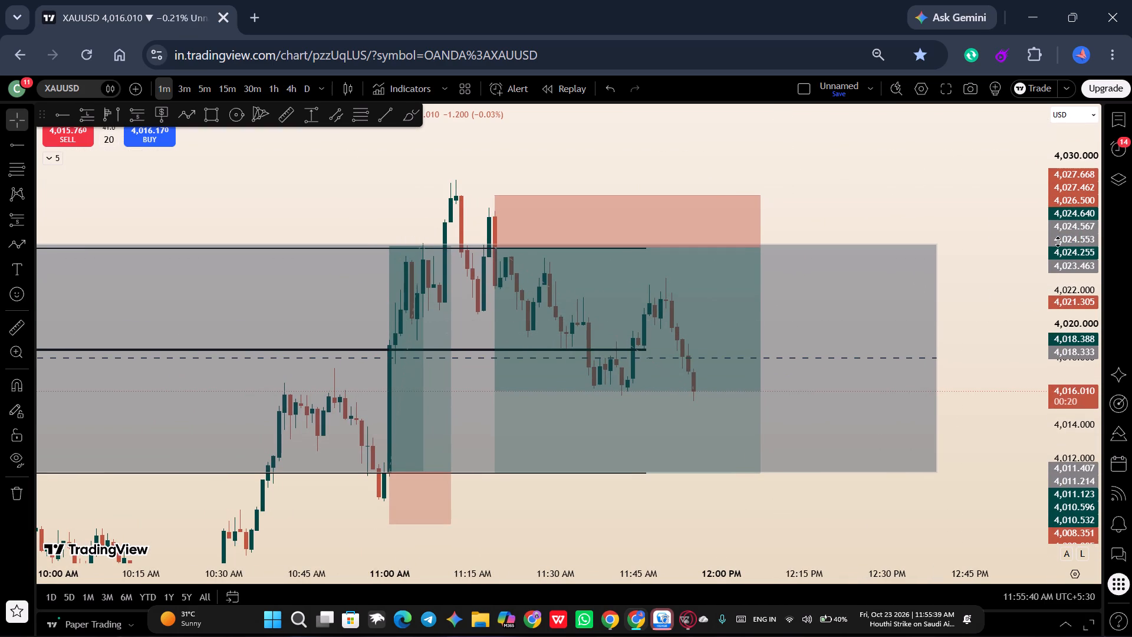
{"action": "left_click_drag", "start_coordinate": [1058, 293], "coordinate": [1065, 230]}
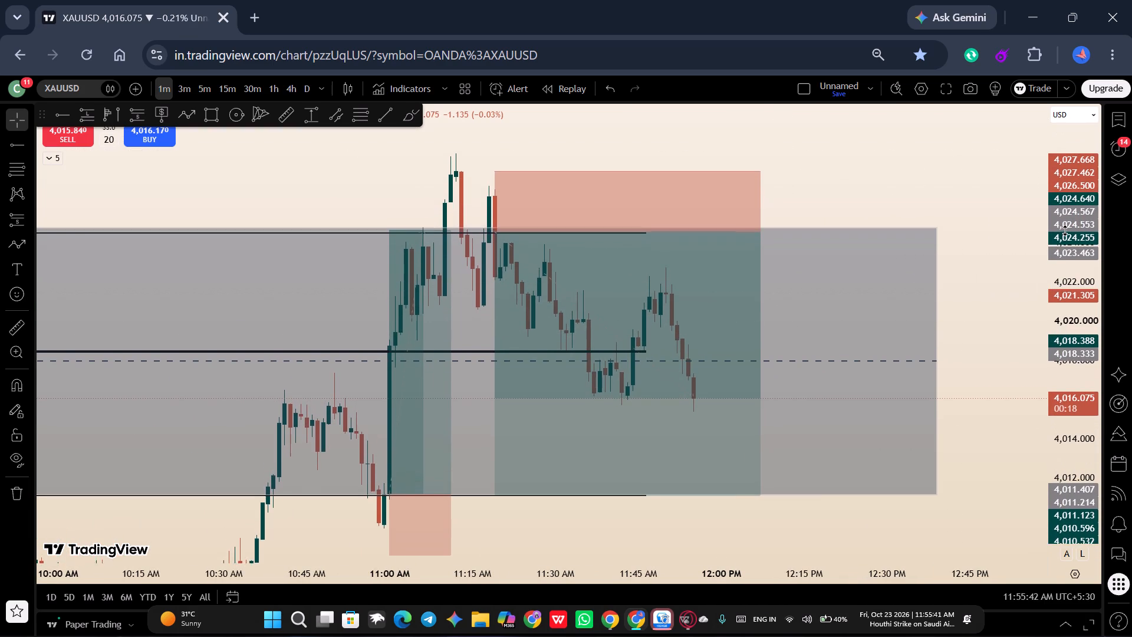
{"action": "left_click_drag", "start_coordinate": [1065, 230], "coordinate": [1064, 221]}
{"action": "left_click_drag", "start_coordinate": [936, 206], "coordinate": [920, 206]}
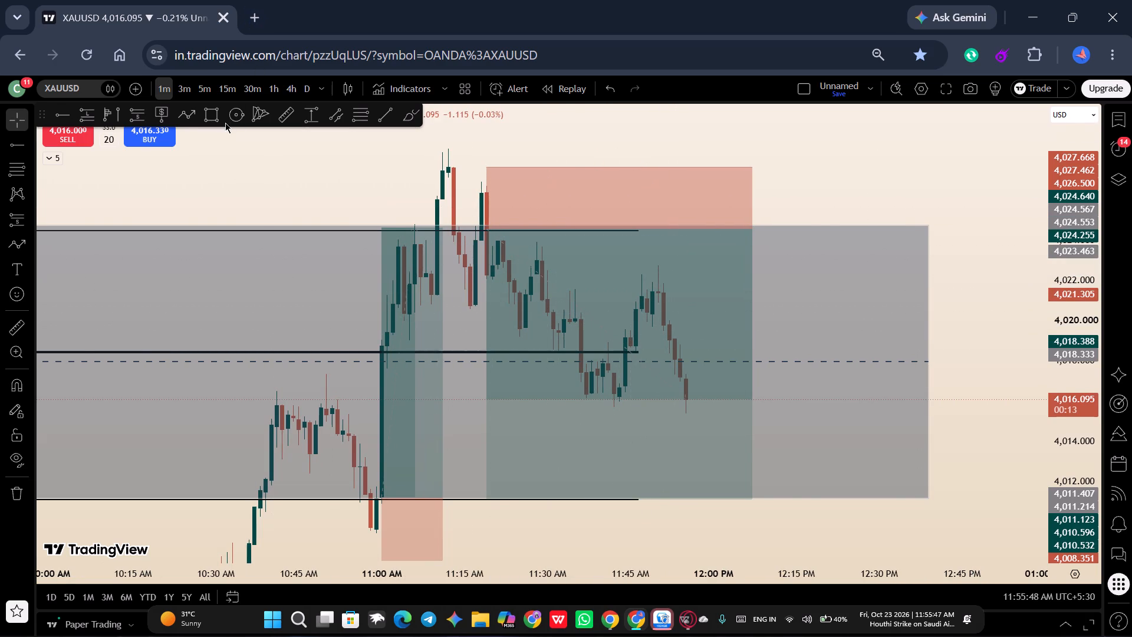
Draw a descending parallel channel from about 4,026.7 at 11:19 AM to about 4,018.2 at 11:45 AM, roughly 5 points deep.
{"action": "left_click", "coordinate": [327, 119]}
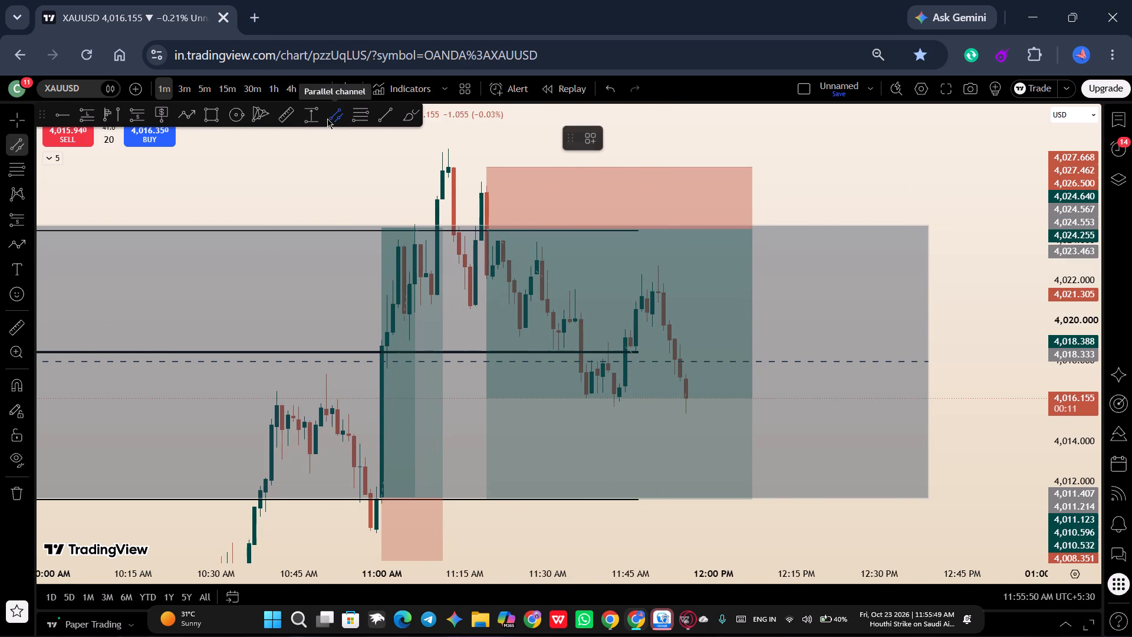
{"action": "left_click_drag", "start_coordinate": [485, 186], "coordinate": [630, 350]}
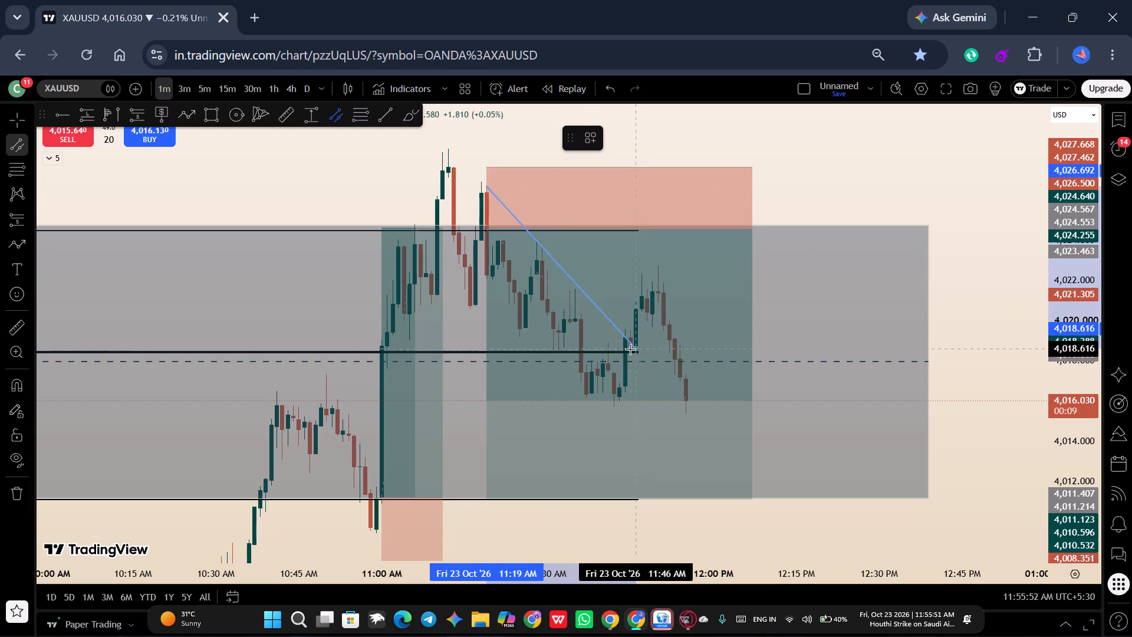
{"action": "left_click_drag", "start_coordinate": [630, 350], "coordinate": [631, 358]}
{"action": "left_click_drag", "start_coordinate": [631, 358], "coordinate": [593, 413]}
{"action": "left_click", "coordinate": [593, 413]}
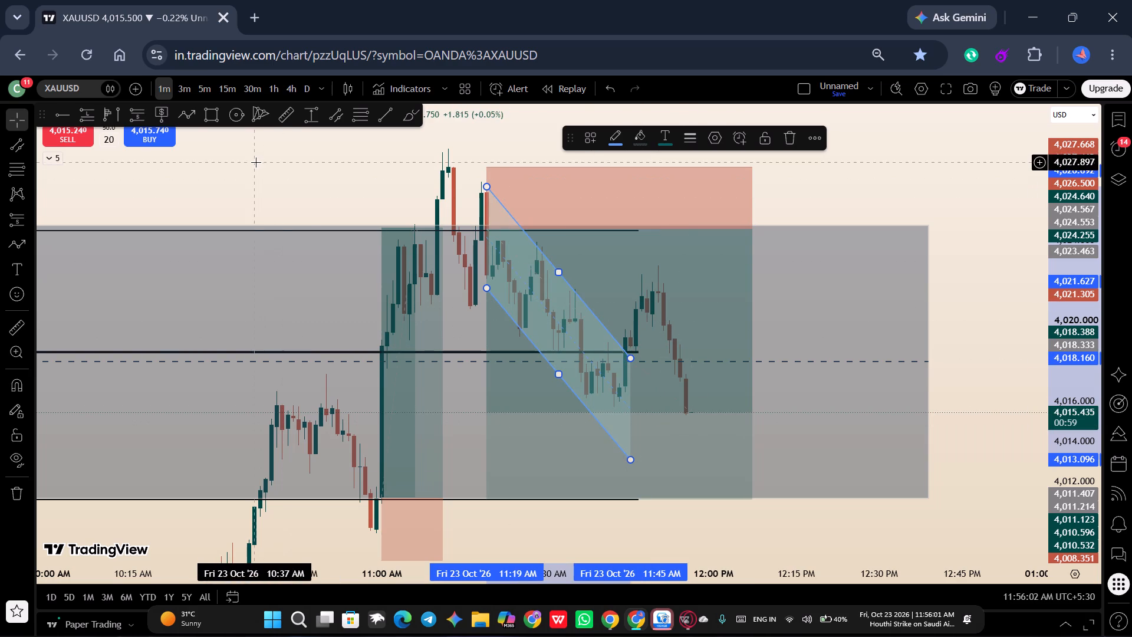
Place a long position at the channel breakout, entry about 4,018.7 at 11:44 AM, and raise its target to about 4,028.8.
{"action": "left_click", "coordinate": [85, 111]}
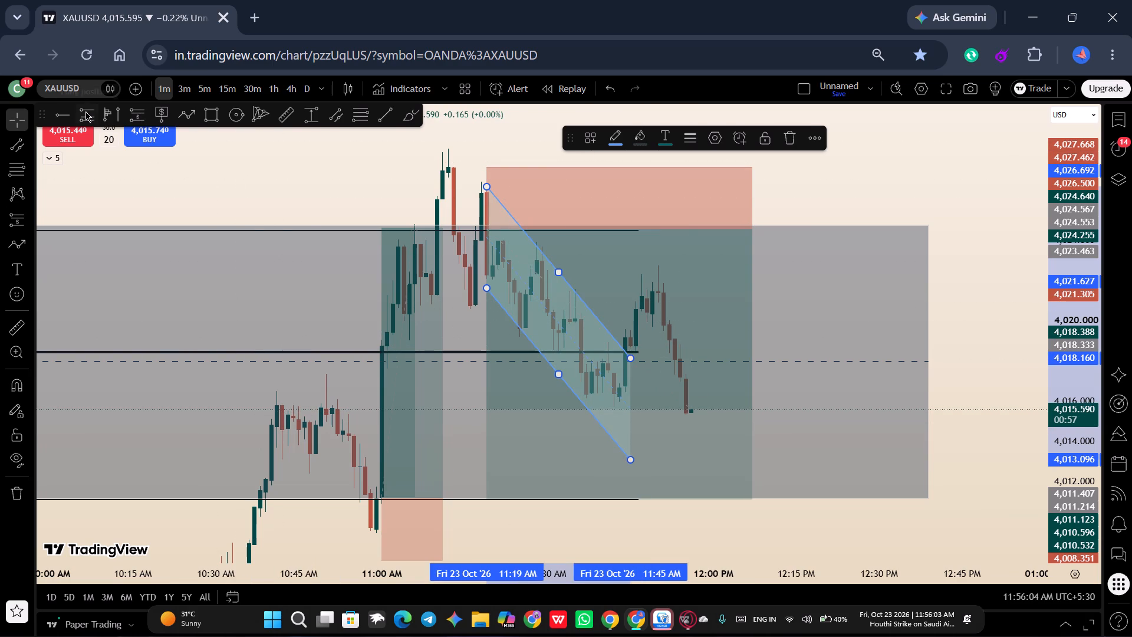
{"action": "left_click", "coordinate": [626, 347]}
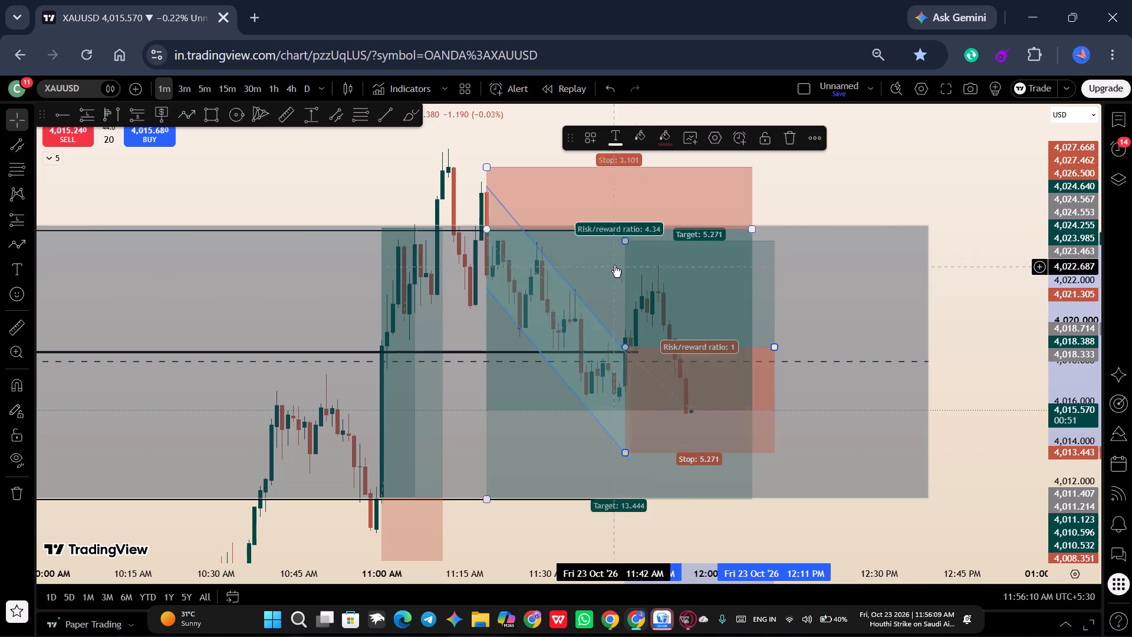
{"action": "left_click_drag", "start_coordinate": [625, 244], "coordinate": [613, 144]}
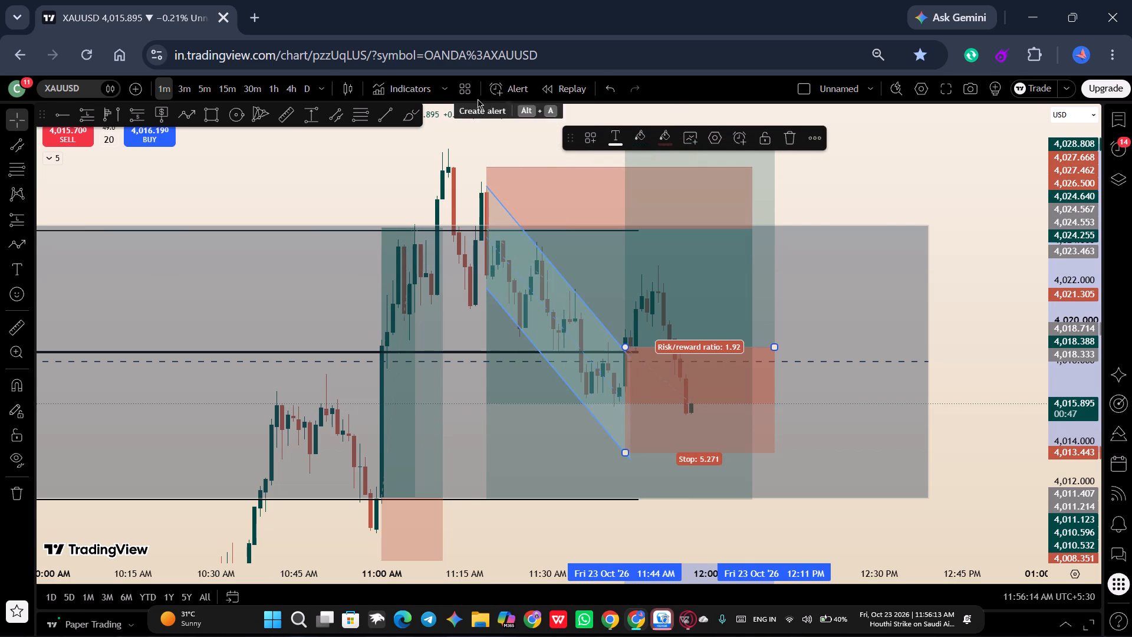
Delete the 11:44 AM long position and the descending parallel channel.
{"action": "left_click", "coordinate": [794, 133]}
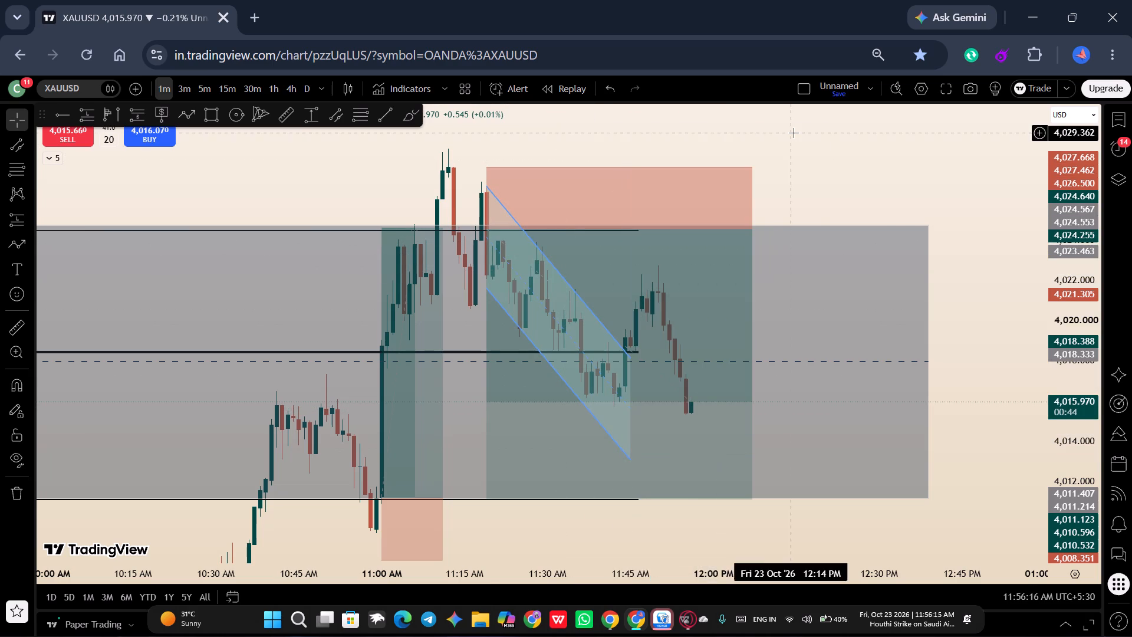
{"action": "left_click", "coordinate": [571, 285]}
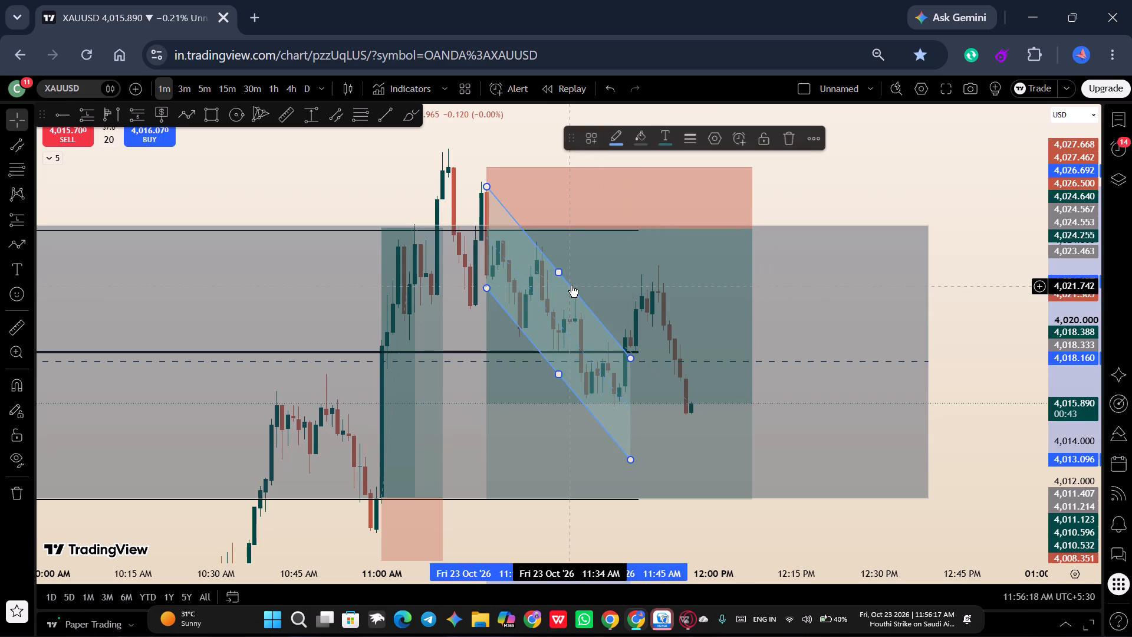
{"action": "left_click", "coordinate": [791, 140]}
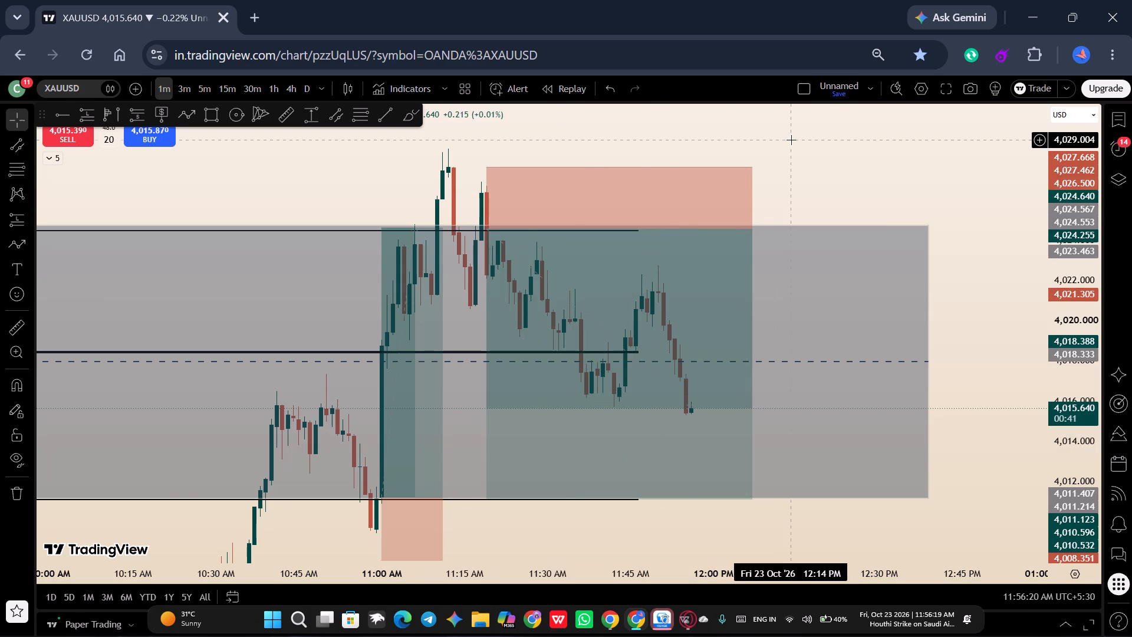
Examine the whole session's volume profile, from its early-morning start down to its lowest prices, together with the earlier trade setups.
{"action": "scroll", "coordinate": [735, 280], "scroll_direction": "down", "scroll_amount": 4}
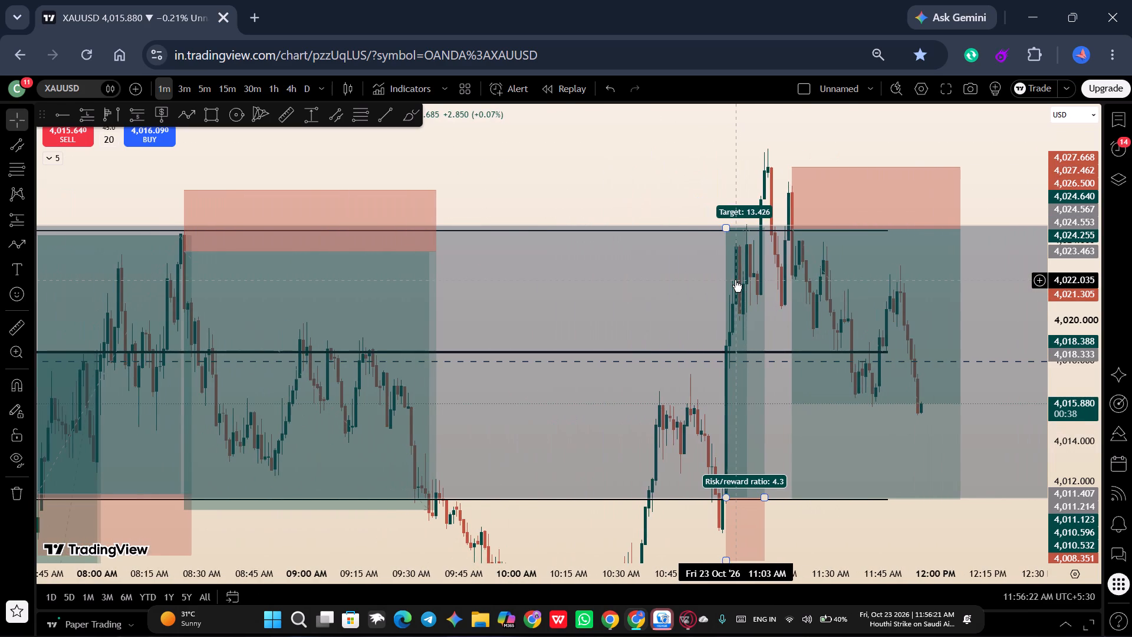
{"action": "left_click_drag", "start_coordinate": [537, 211], "coordinate": [427, 180]}
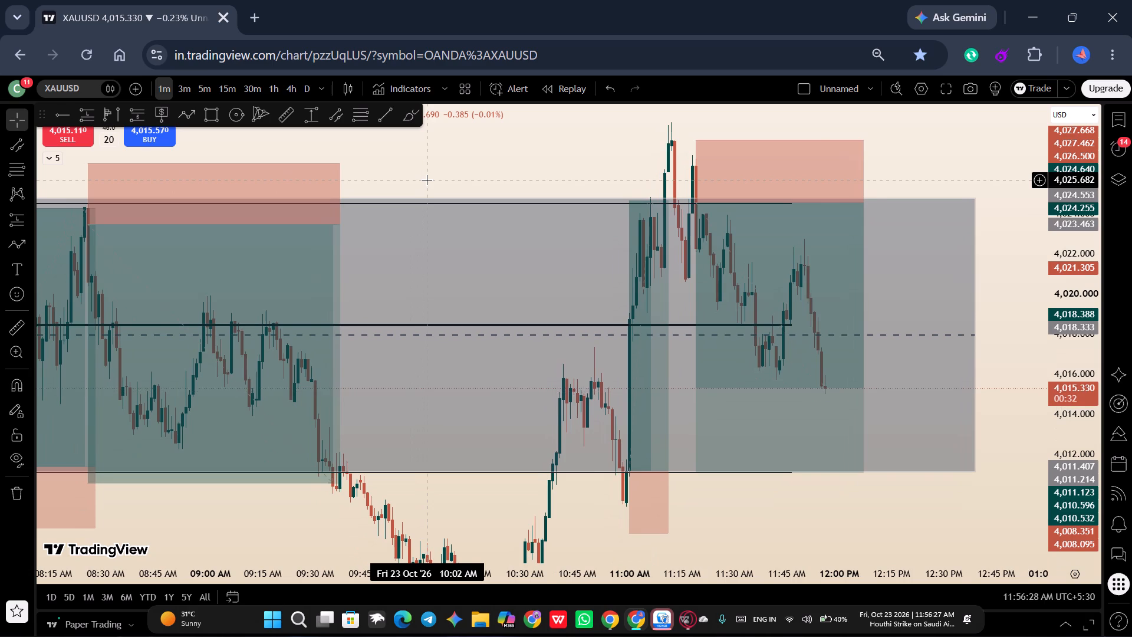
{"action": "scroll", "coordinate": [427, 180], "scroll_direction": "down", "scroll_amount": 3}
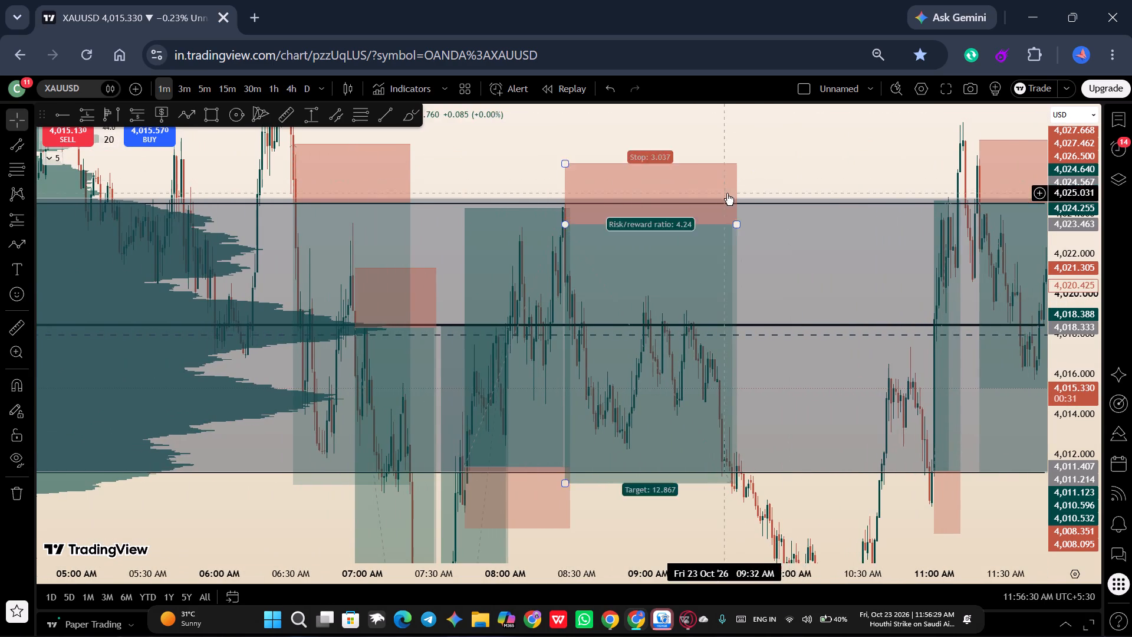
{"action": "left_click_drag", "start_coordinate": [1086, 182], "coordinate": [1067, 349]}
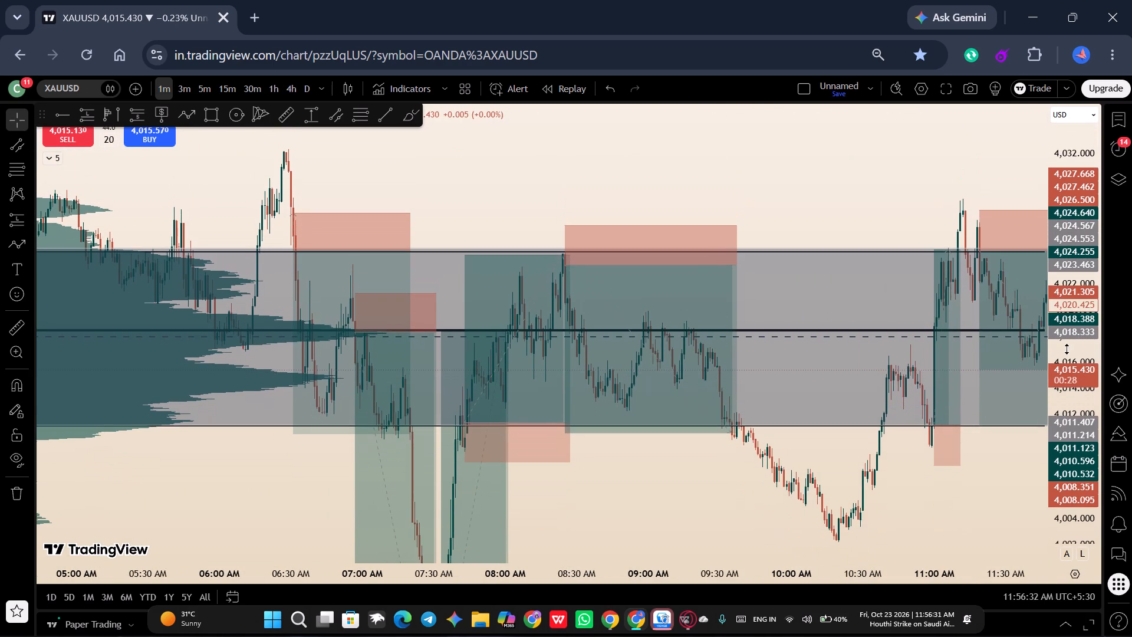
{"action": "scroll", "coordinate": [551, 405], "scroll_direction": "down", "scroll_amount": 5}
{"action": "left_click_drag", "start_coordinate": [560, 396], "coordinate": [559, 396]}
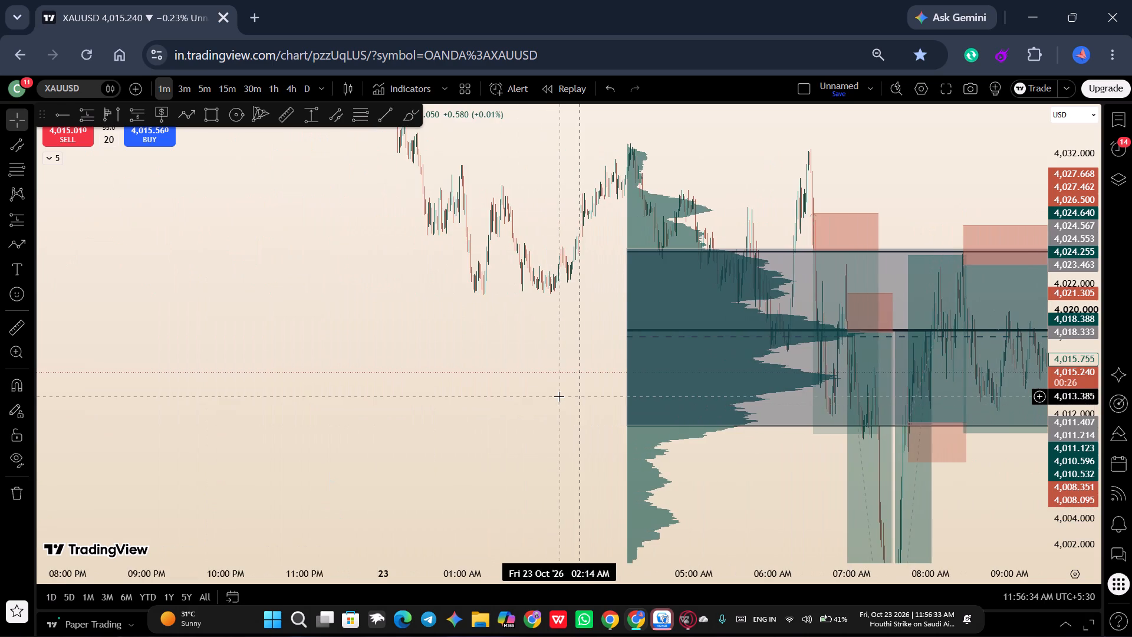
{"action": "left_click_drag", "start_coordinate": [559, 396], "coordinate": [91, 371]}
{"action": "scroll", "coordinate": [469, 353], "scroll_direction": "up", "scroll_amount": 1}
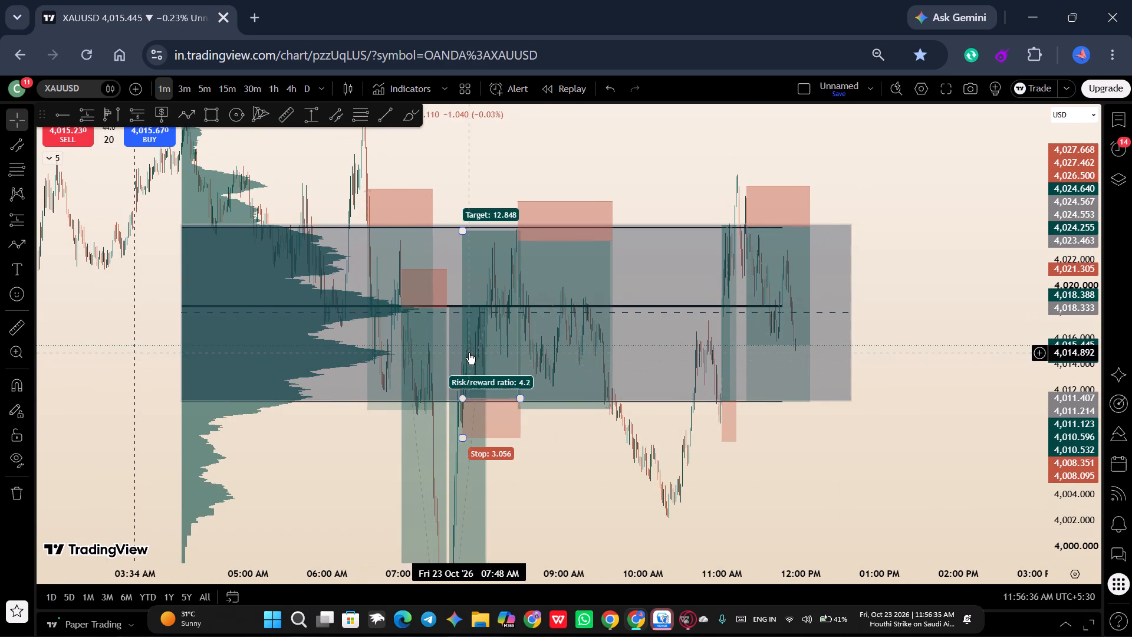
{"action": "scroll", "coordinate": [469, 353], "scroll_direction": "up", "scroll_amount": 1}
{"action": "left_click_drag", "start_coordinate": [209, 441], "coordinate": [589, 400]}
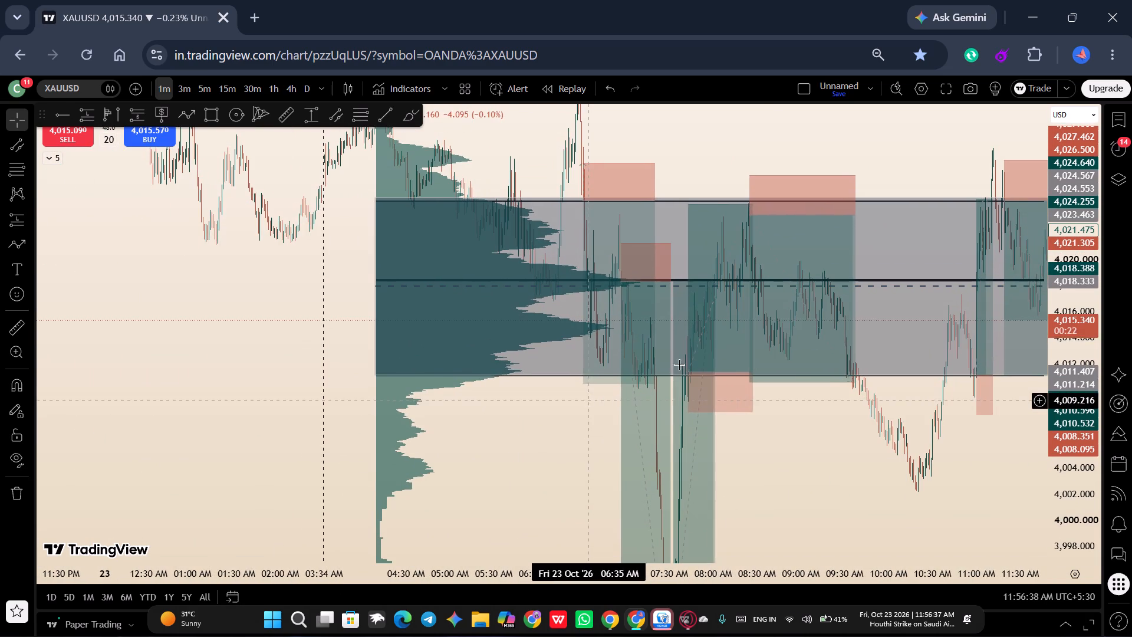
{"action": "left_click_drag", "start_coordinate": [1078, 221], "coordinate": [1098, 358]}
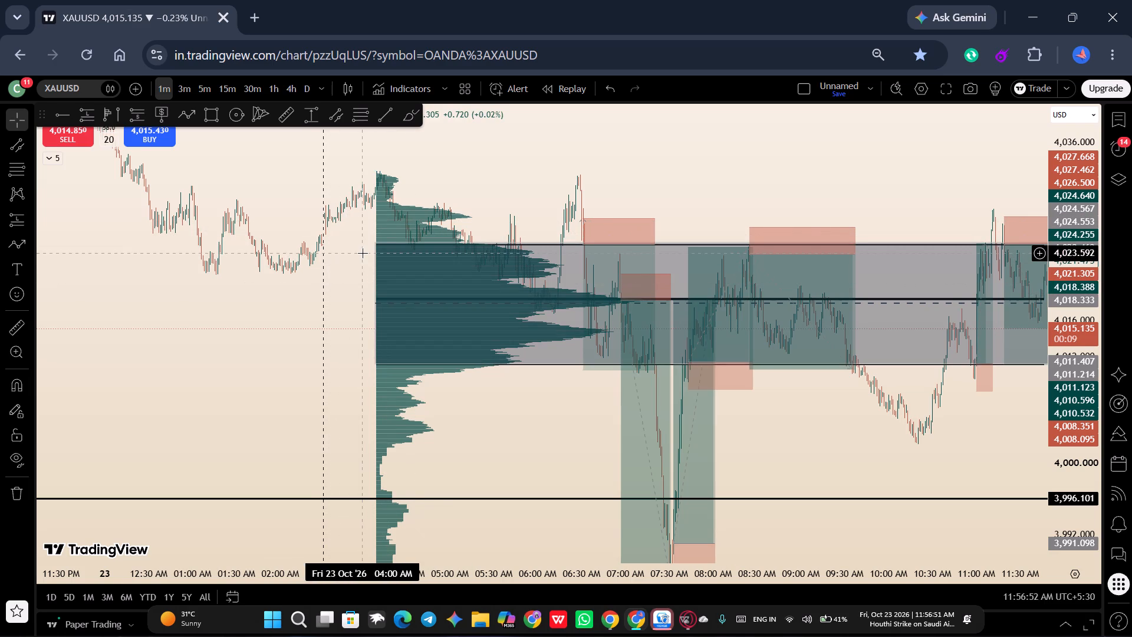
{"action": "left_click_drag", "start_coordinate": [363, 253], "coordinate": [375, 235]}
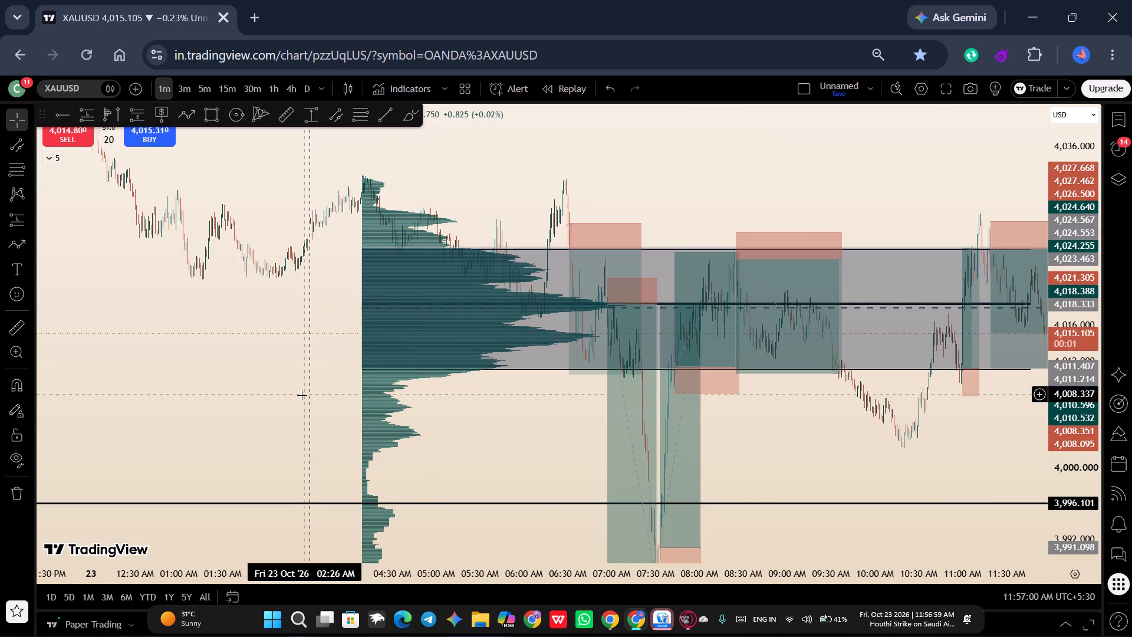
{"action": "left_click_drag", "start_coordinate": [484, 468], "coordinate": [483, 329]}
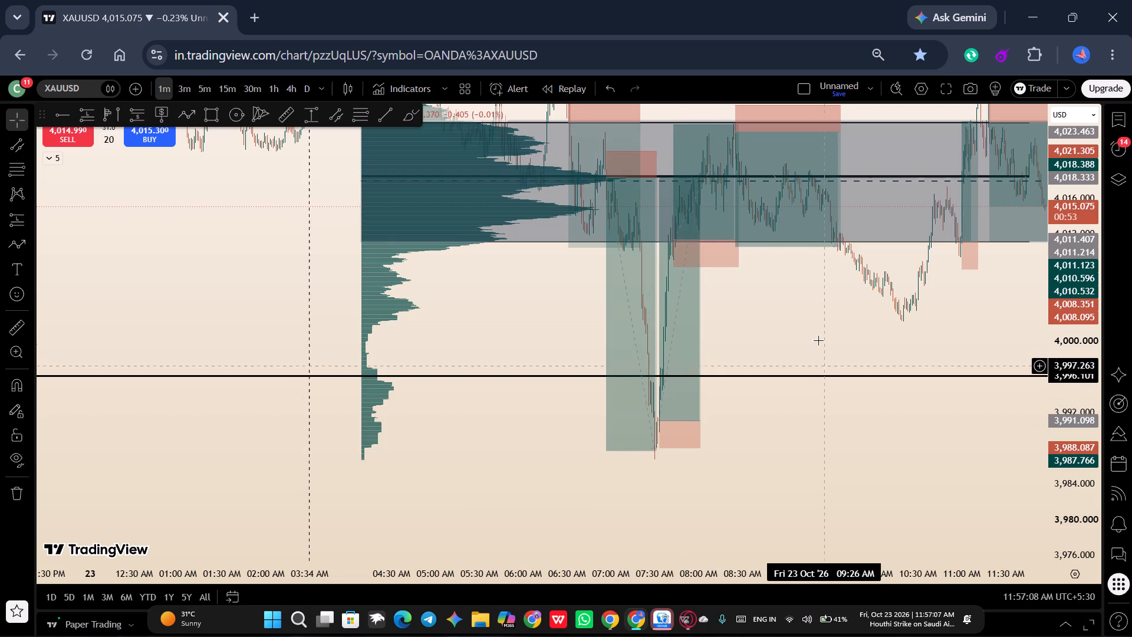
Examine the trade setups from 7:00 AM to the latest candles, closing in on the 11:20 AM short position.
{"action": "left_click_drag", "start_coordinate": [817, 288], "coordinate": [610, 421]}
{"action": "scroll", "coordinate": [610, 421], "scroll_direction": "up", "scroll_amount": 4}
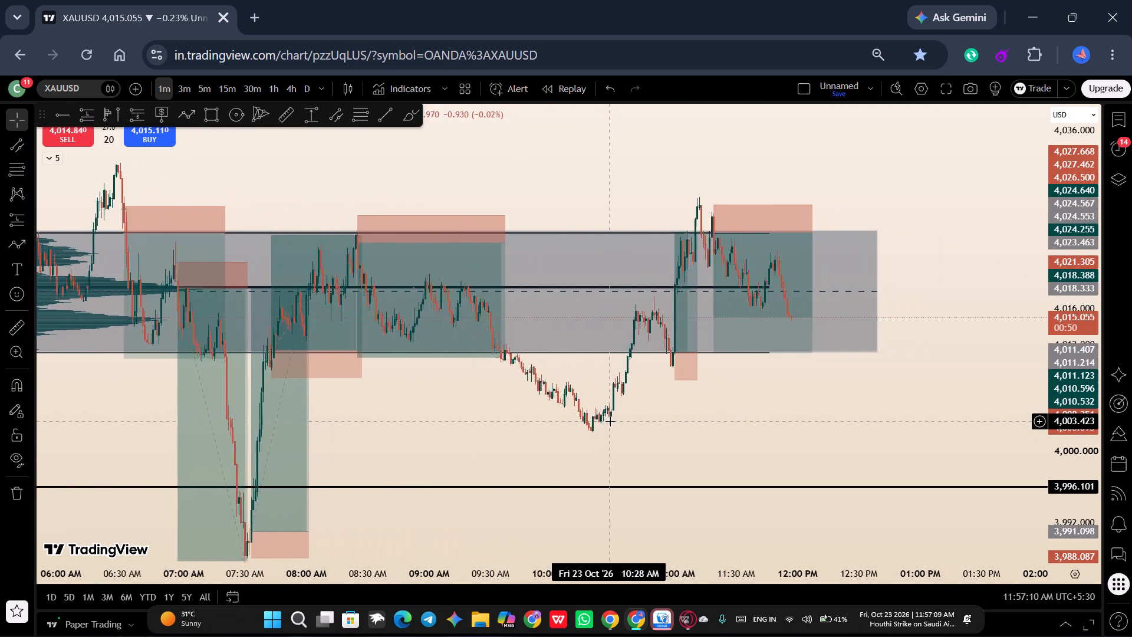
{"action": "scroll", "coordinate": [610, 421], "scroll_direction": "up", "scroll_amount": 1}
{"action": "left_click", "coordinate": [610, 421]}
{"action": "left_click_drag", "start_coordinate": [610, 421], "coordinate": [834, 403]}
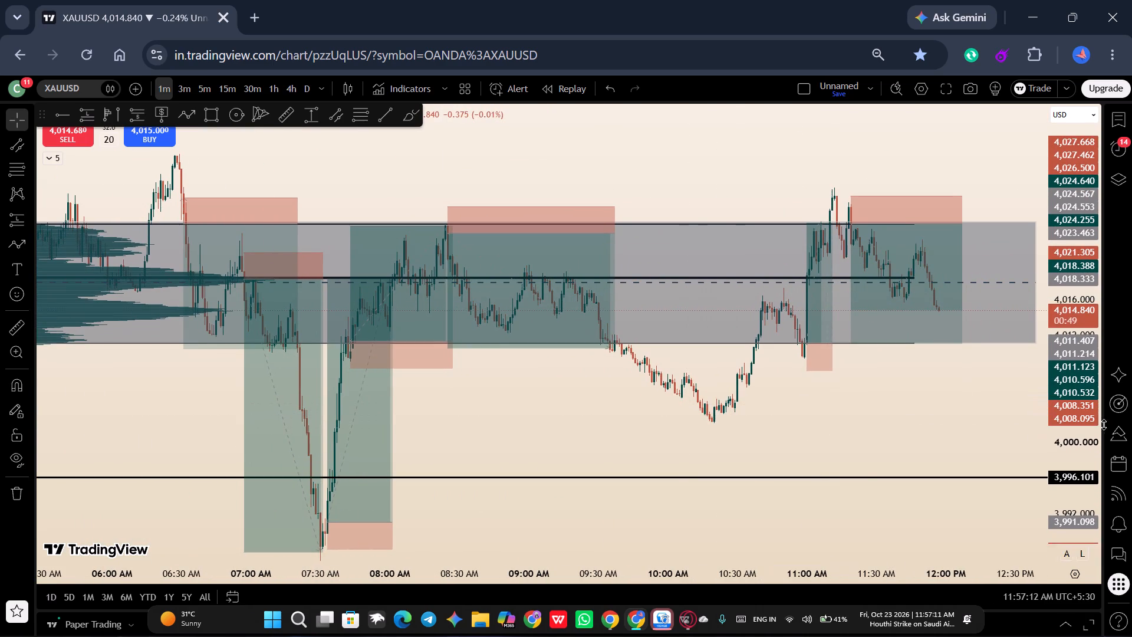
{"action": "left_click_drag", "start_coordinate": [1097, 418], "coordinate": [1073, 246]}
{"action": "left_click_drag", "start_coordinate": [979, 370], "coordinate": [799, 508]}
{"action": "scroll", "coordinate": [799, 508], "scroll_direction": "up", "scroll_amount": 2}
{"action": "left_click_drag", "start_coordinate": [812, 455], "coordinate": [855, 444]}
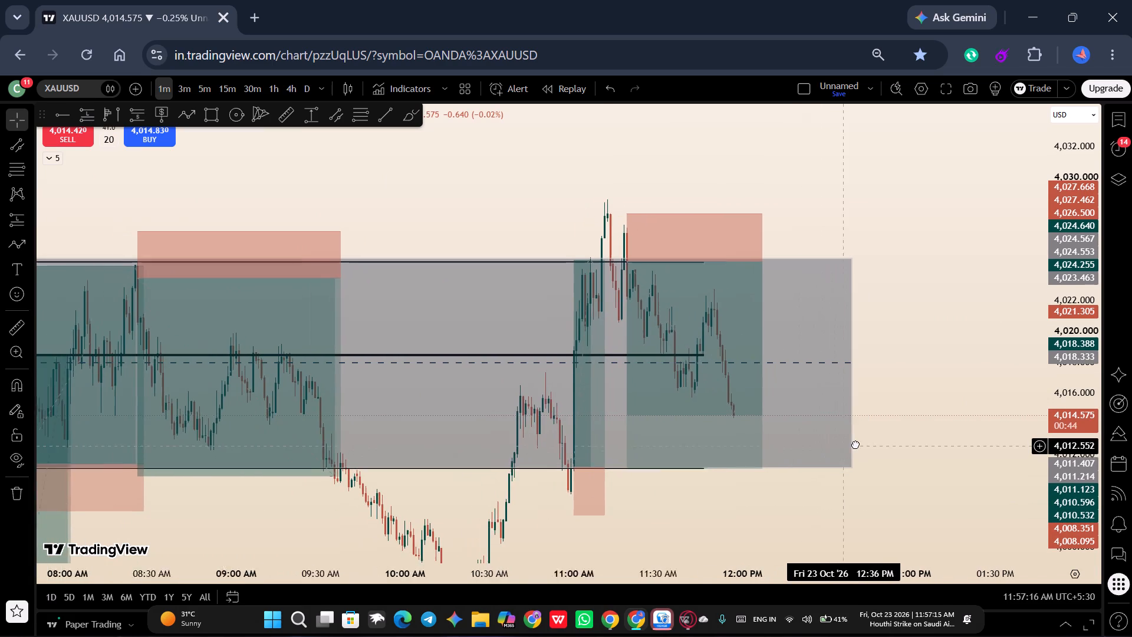
{"action": "left_click_drag", "start_coordinate": [855, 444], "coordinate": [856, 444]}
{"action": "left_click_drag", "start_coordinate": [976, 425], "coordinate": [980, 384]}
{"action": "scroll", "coordinate": [979, 386], "scroll_direction": "up", "scroll_amount": 1}
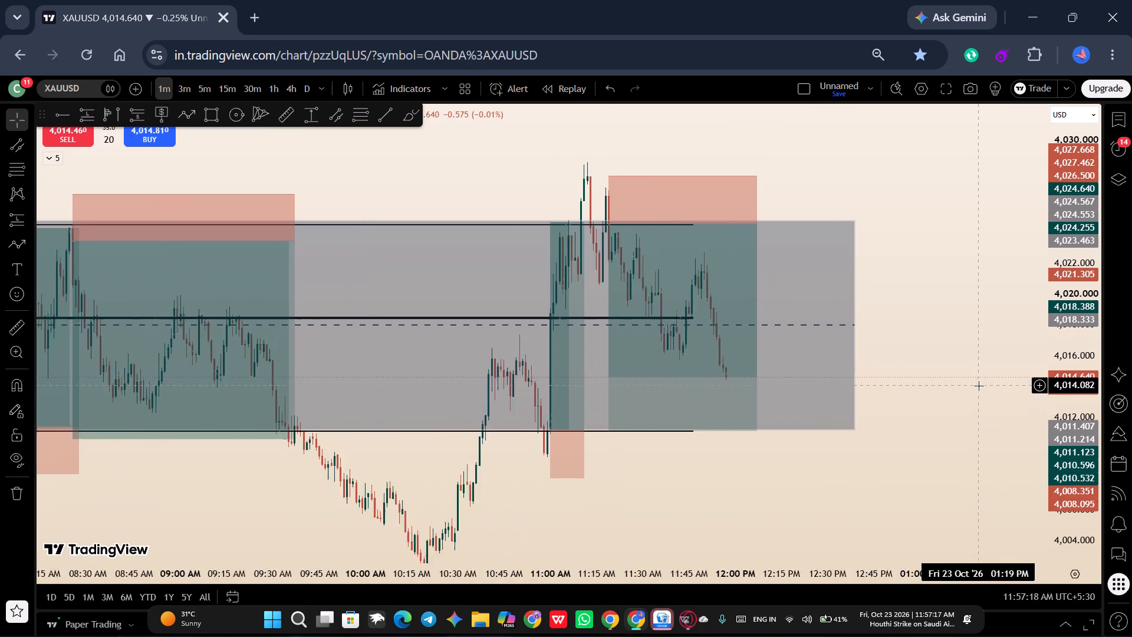
{"action": "scroll", "coordinate": [979, 386], "scroll_direction": "up", "scroll_amount": 1}
{"action": "left_click_drag", "start_coordinate": [895, 349], "coordinate": [913, 357]}
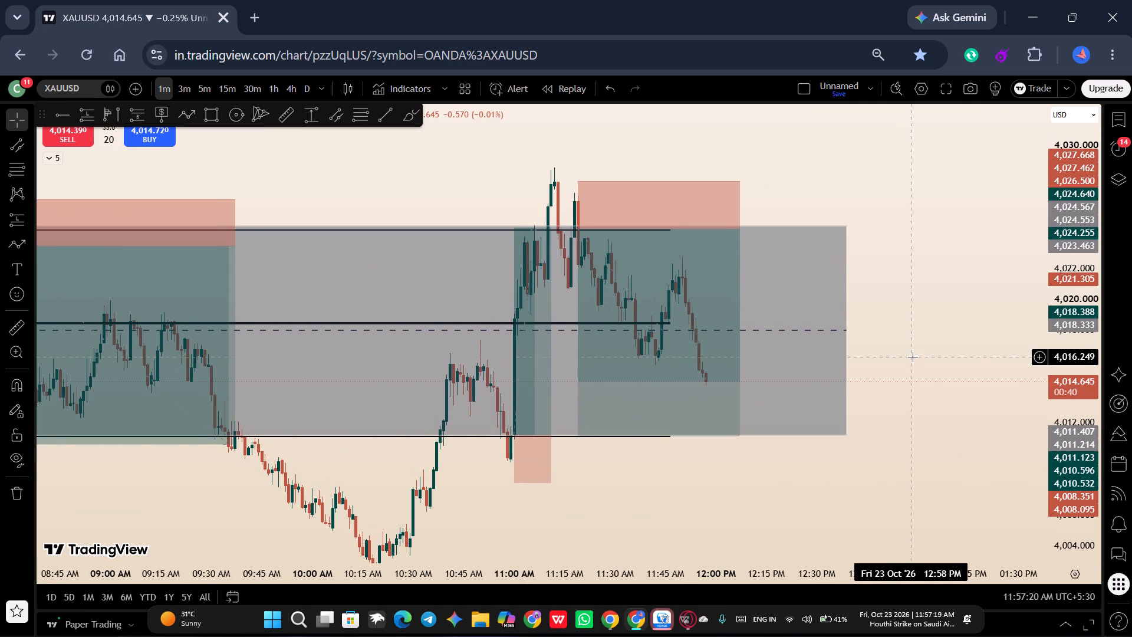
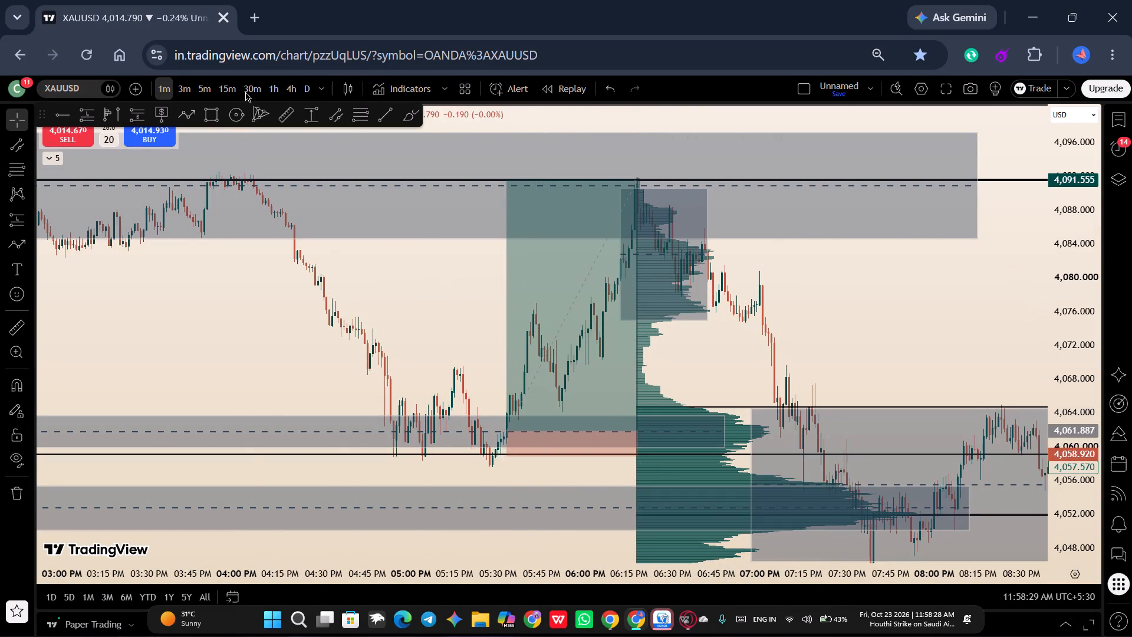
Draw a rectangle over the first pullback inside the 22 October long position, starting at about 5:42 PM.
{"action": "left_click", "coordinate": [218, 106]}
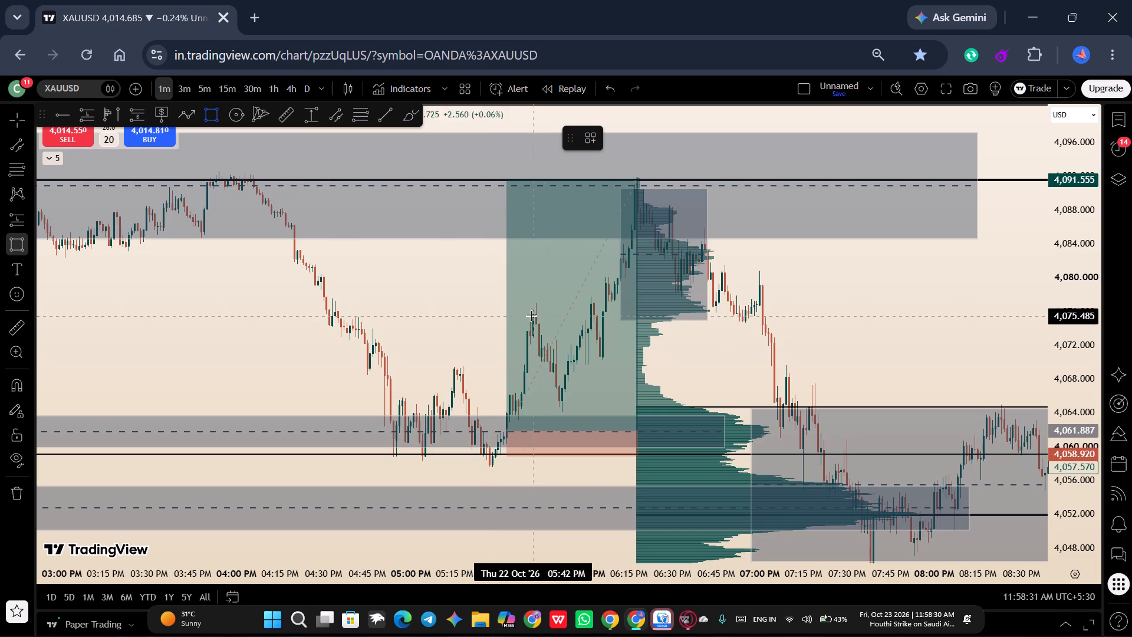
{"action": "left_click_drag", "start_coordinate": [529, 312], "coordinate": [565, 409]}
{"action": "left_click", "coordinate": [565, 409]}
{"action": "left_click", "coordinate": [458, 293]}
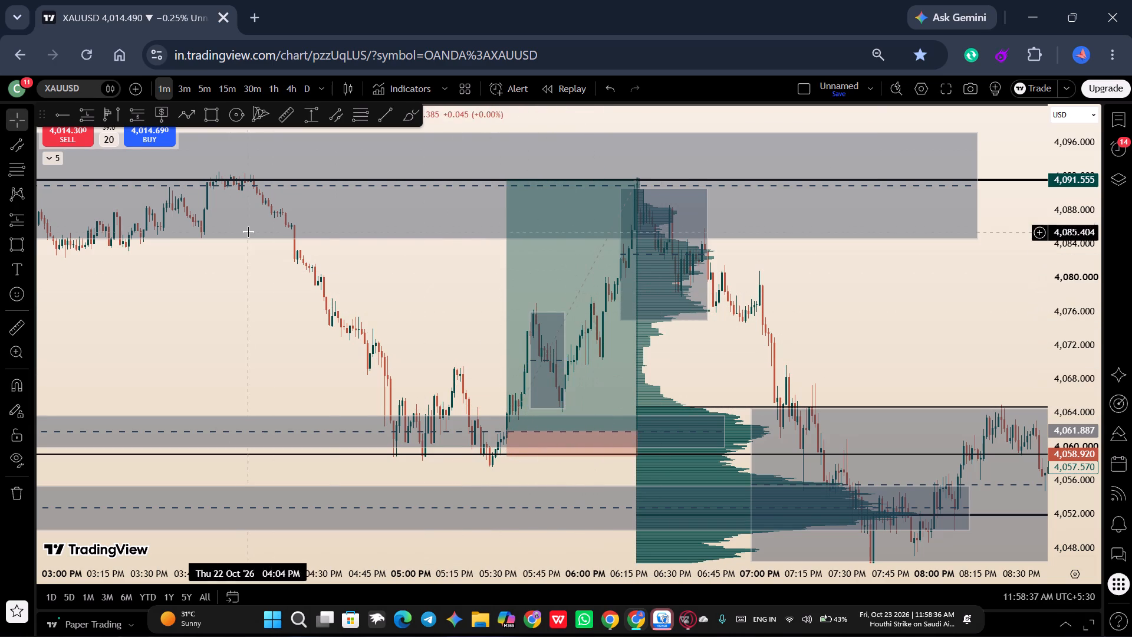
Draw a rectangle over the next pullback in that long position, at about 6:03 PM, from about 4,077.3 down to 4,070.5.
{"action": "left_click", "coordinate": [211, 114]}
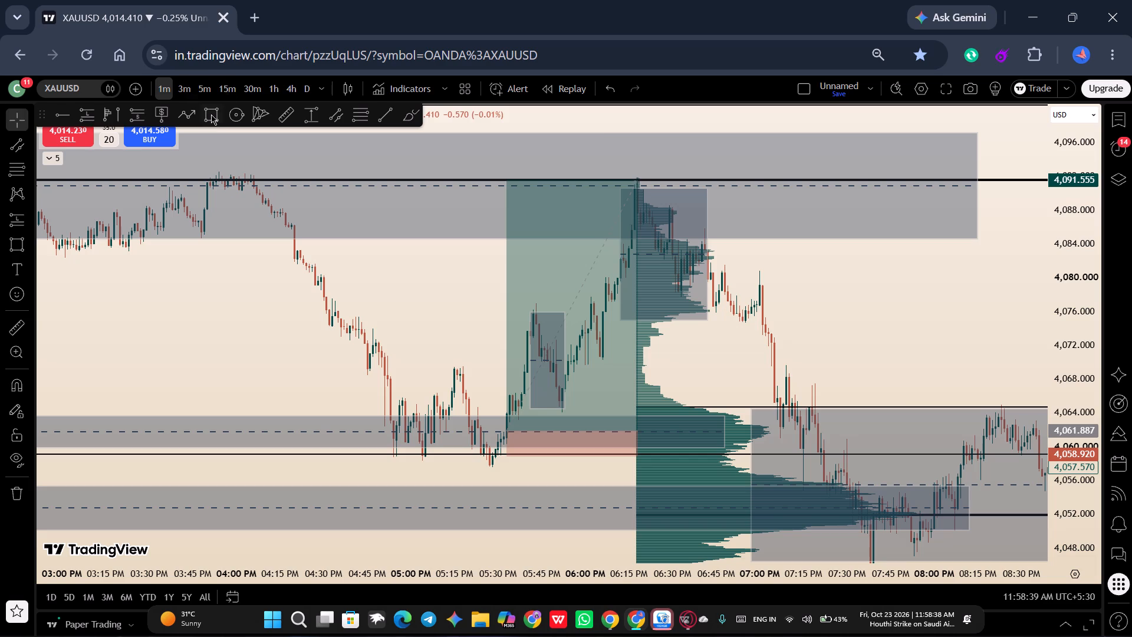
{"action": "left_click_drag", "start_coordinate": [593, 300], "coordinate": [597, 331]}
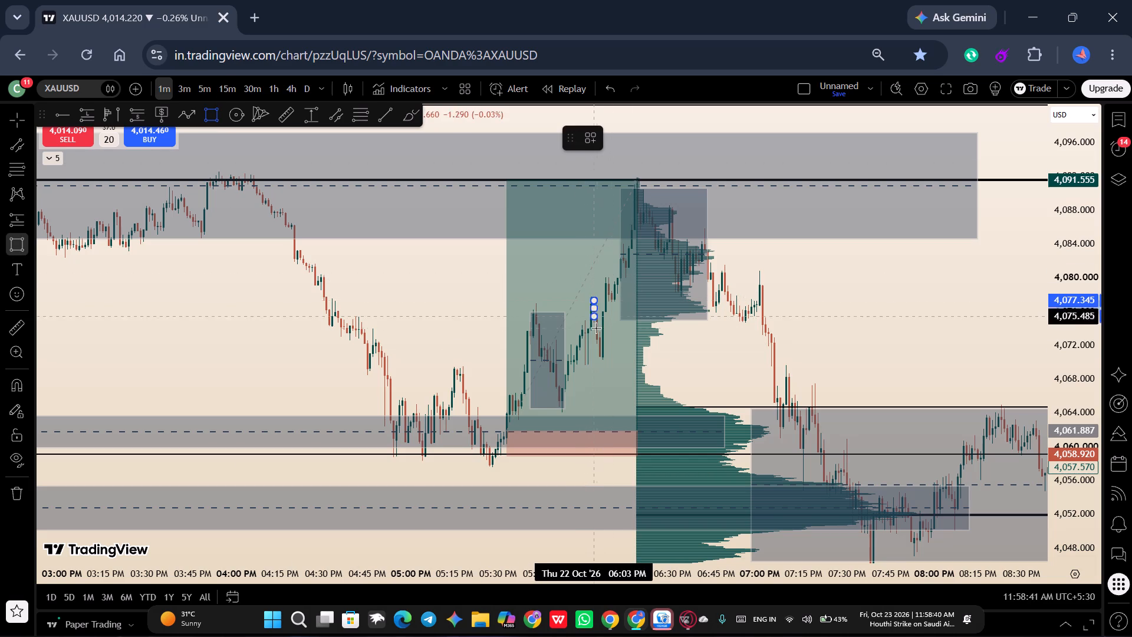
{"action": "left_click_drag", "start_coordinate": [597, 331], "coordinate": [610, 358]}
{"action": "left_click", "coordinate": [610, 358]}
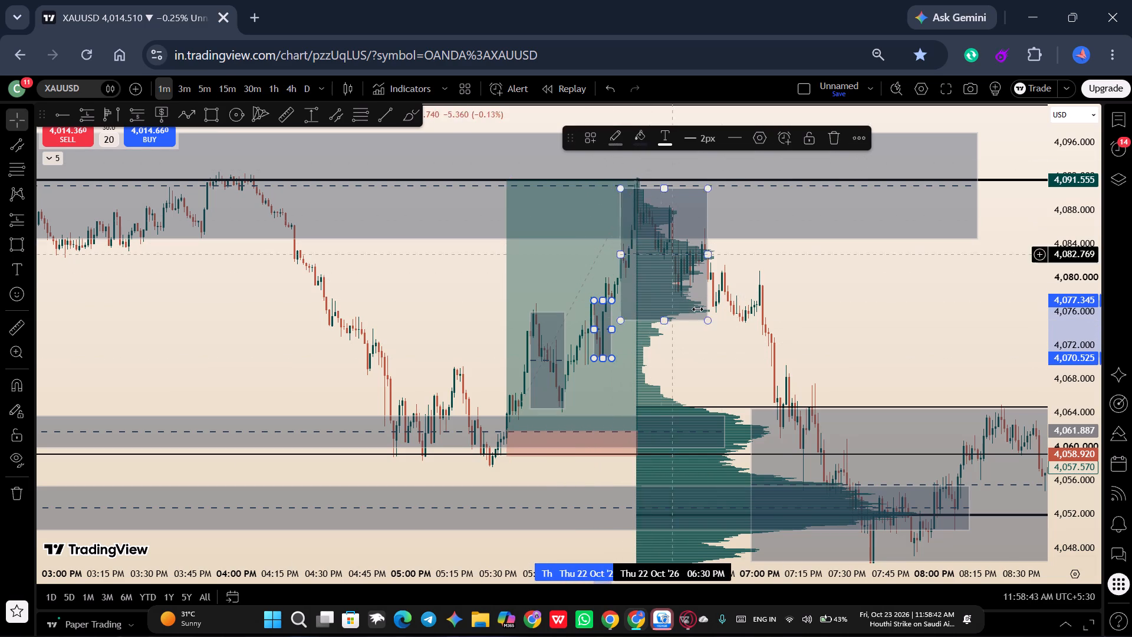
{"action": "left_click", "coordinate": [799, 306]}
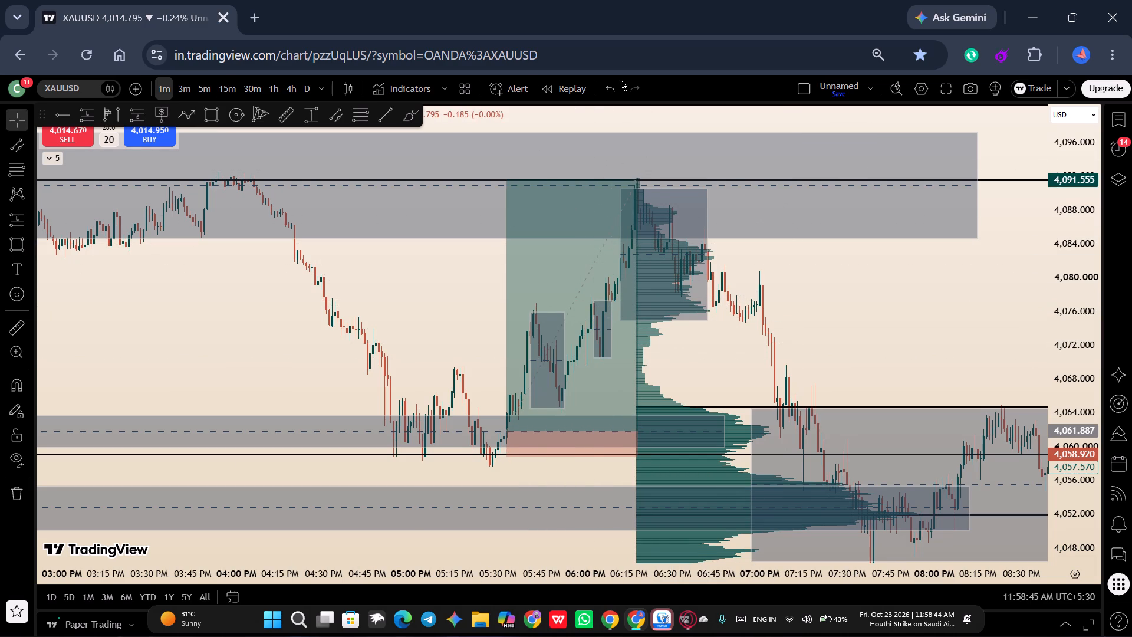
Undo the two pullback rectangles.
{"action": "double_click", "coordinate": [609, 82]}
Examine the 22 October evening volume profile, its value-area zone and the price swings around its levels.
{"action": "left_click_drag", "start_coordinate": [783, 254], "coordinate": [505, 180]}
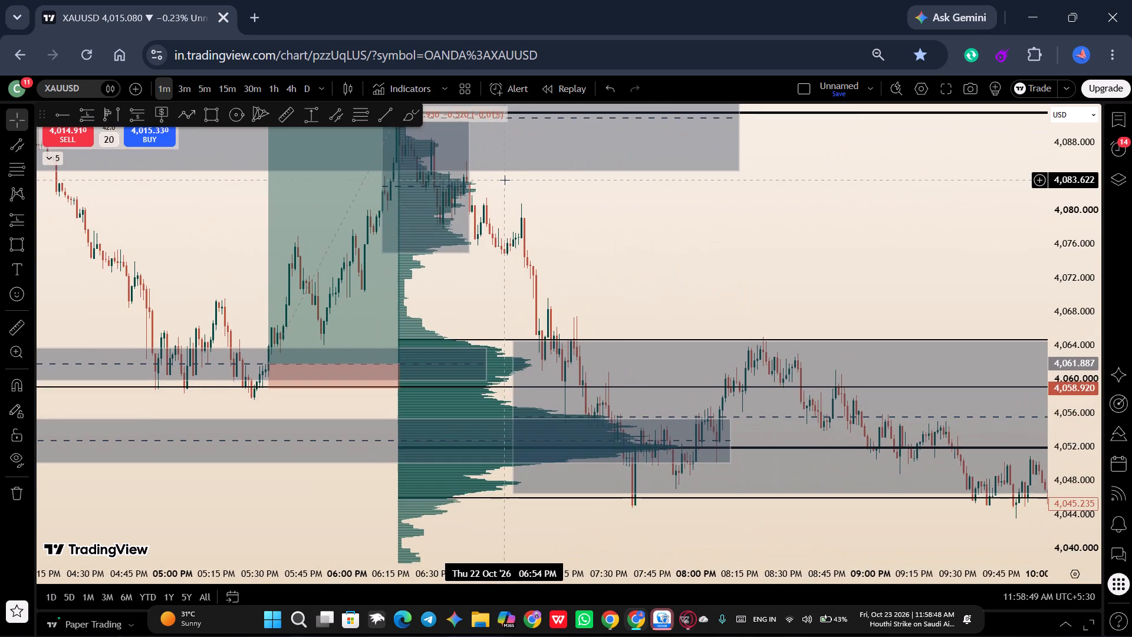
{"action": "left_click_drag", "start_coordinate": [675, 275], "coordinate": [338, 127]}
{"action": "left_click_drag", "start_coordinate": [735, 131], "coordinate": [565, 159]}
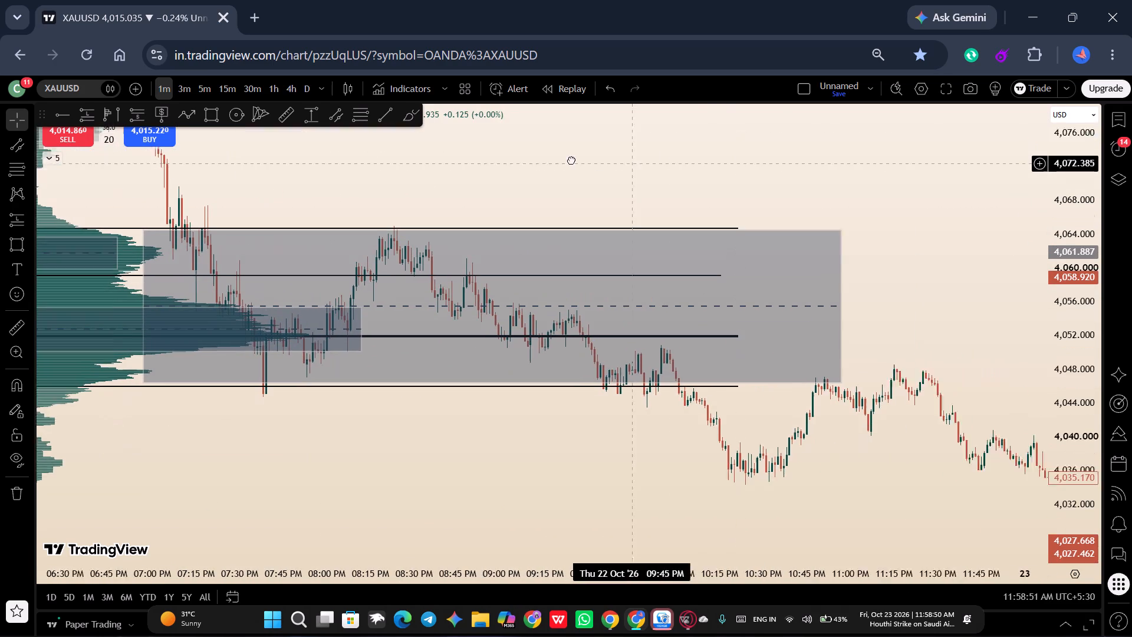
{"action": "left_click_drag", "start_coordinate": [565, 159], "coordinate": [555, 157]}
{"action": "scroll", "coordinate": [555, 157], "scroll_direction": "down", "scroll_amount": 3}
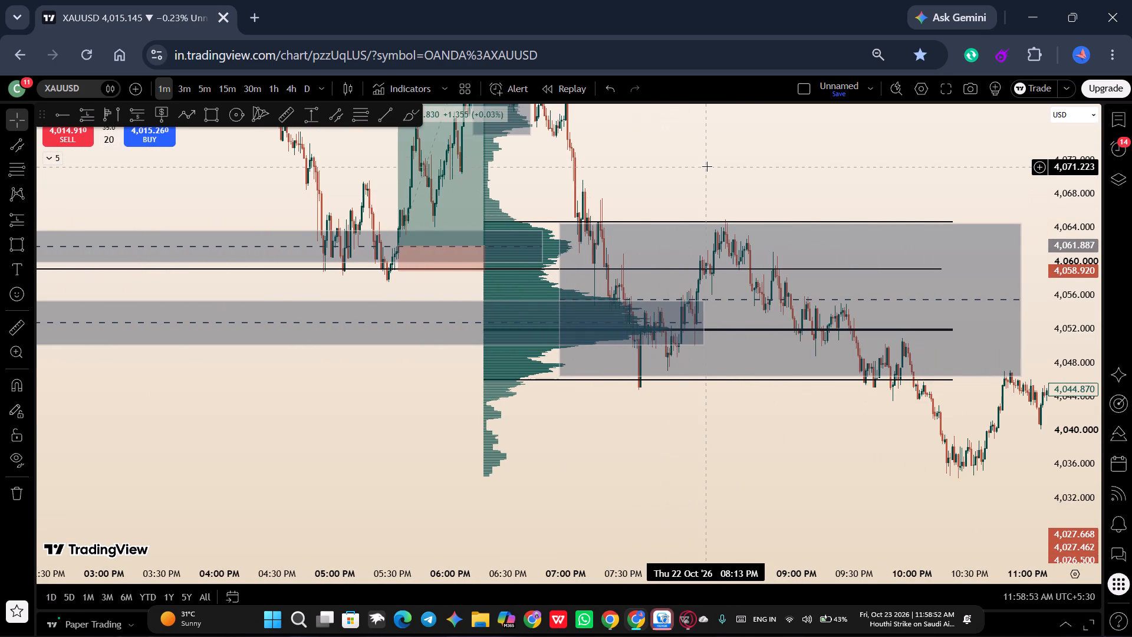
{"action": "left_click_drag", "start_coordinate": [707, 166], "coordinate": [541, 308]}
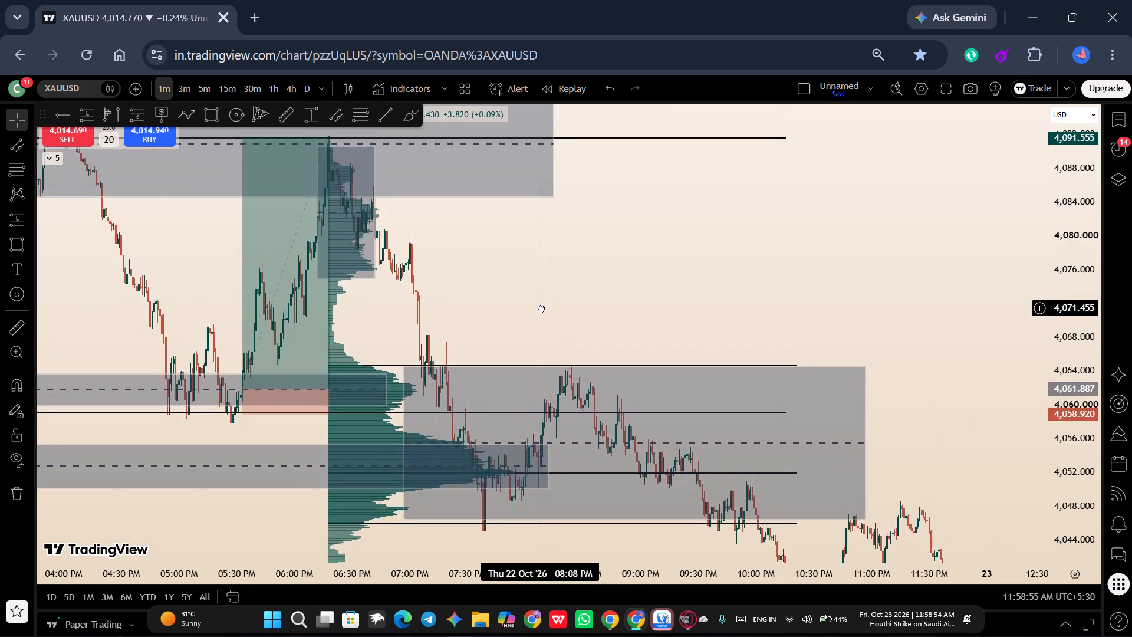
{"action": "left_click_drag", "start_coordinate": [541, 308], "coordinate": [631, 301]}
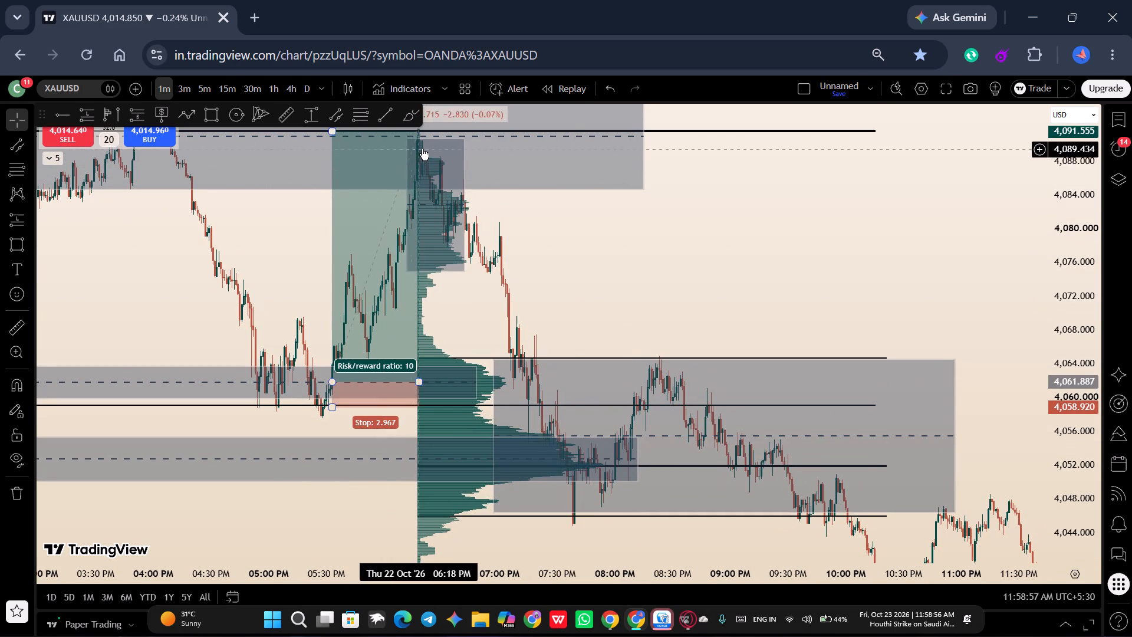
{"action": "left_click_drag", "start_coordinate": [535, 239], "coordinate": [597, 313]}
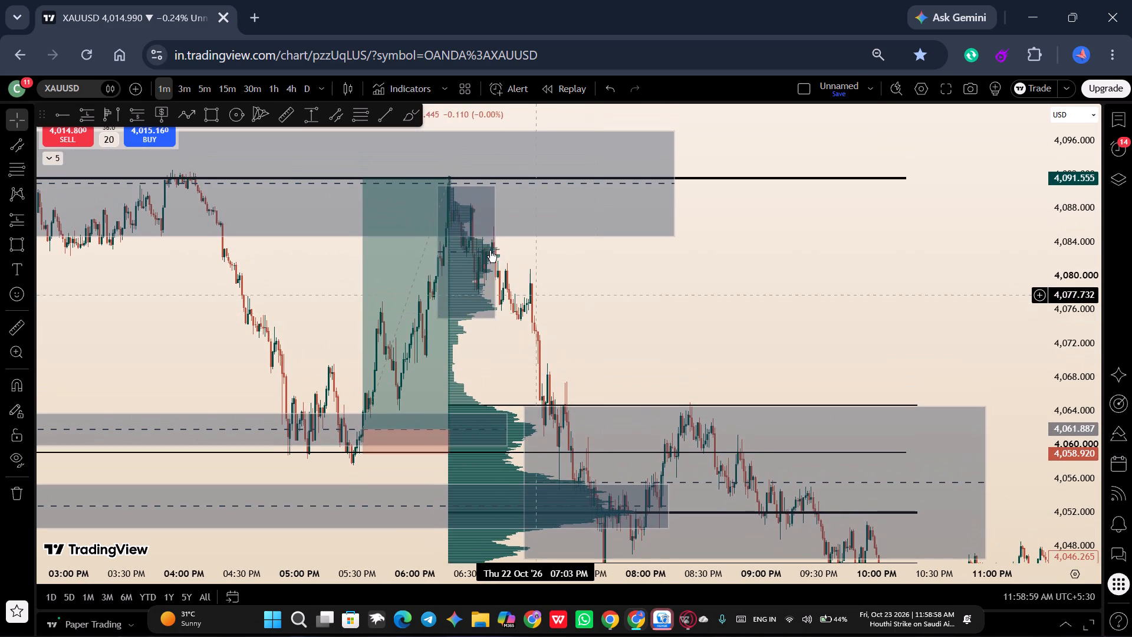
{"action": "left_click_drag", "start_coordinate": [568, 284], "coordinate": [442, 83]}
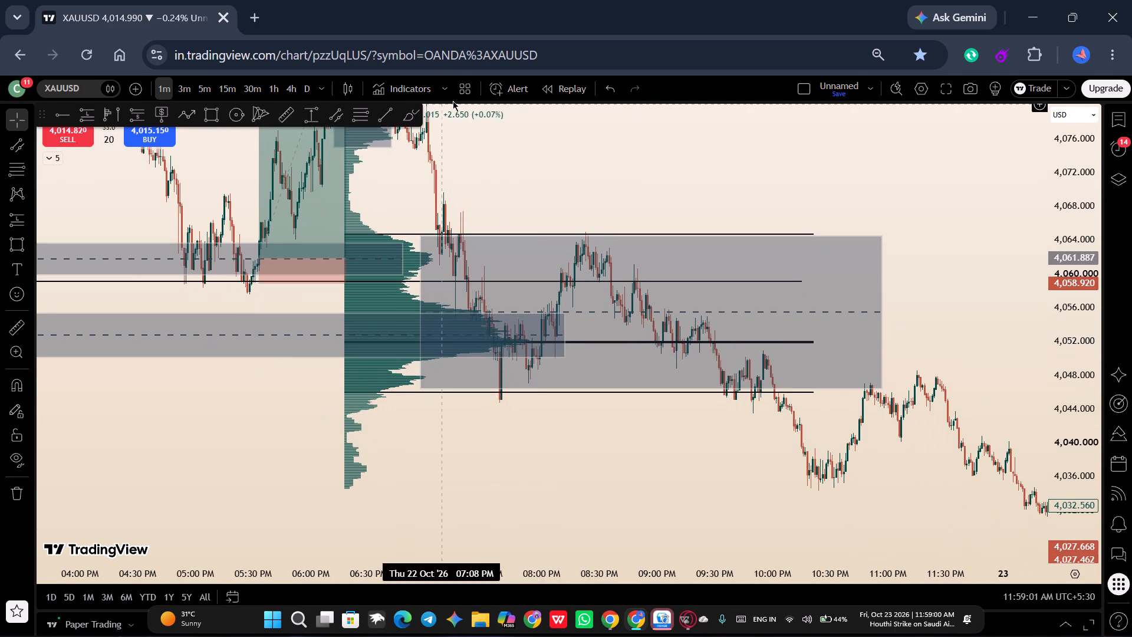
{"action": "left_click_drag", "start_coordinate": [540, 129], "coordinate": [328, 157]}
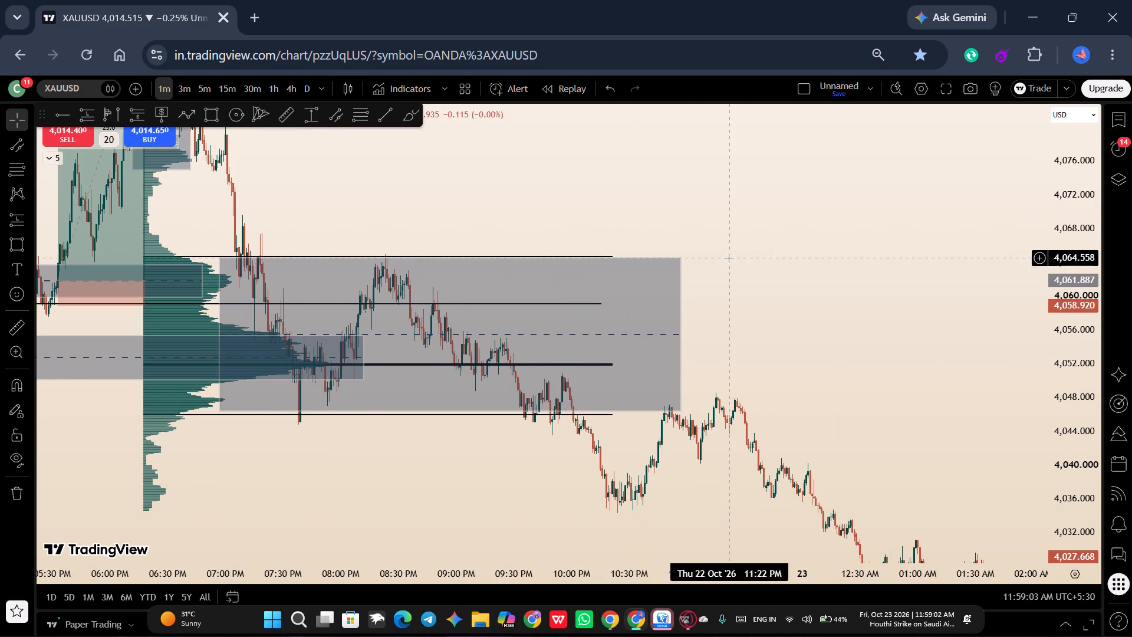
Follow price from the late-evening decline on 22 October into the 23 October volume profile and its trade setups.
{"action": "left_click_drag", "start_coordinate": [801, 296], "coordinate": [733, 209]}
{"action": "scroll", "coordinate": [733, 209], "scroll_direction": "down", "scroll_amount": 2}
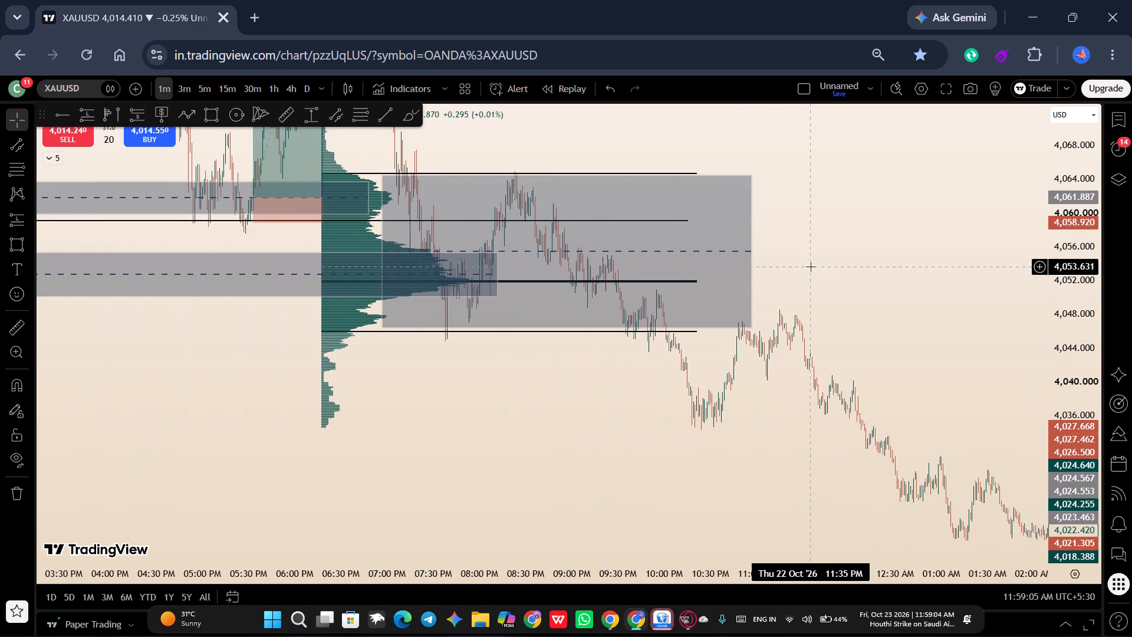
{"action": "left_click", "coordinate": [811, 267]}
{"action": "left_click_drag", "start_coordinate": [811, 267], "coordinate": [618, 199]}
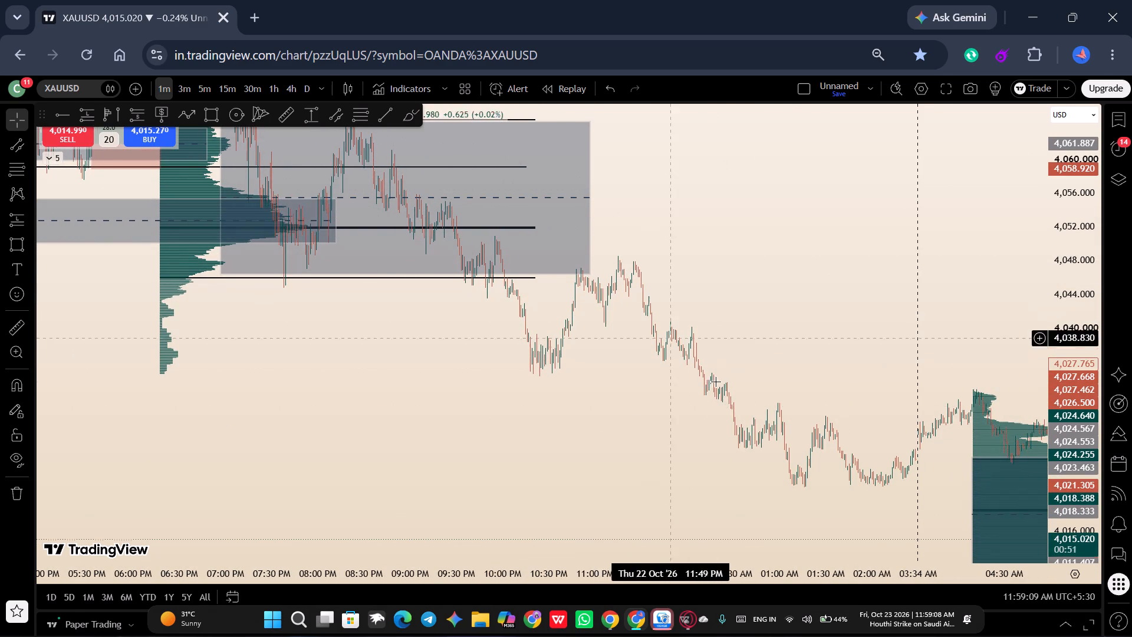
{"action": "left_click_drag", "start_coordinate": [884, 404], "coordinate": [590, 327]}
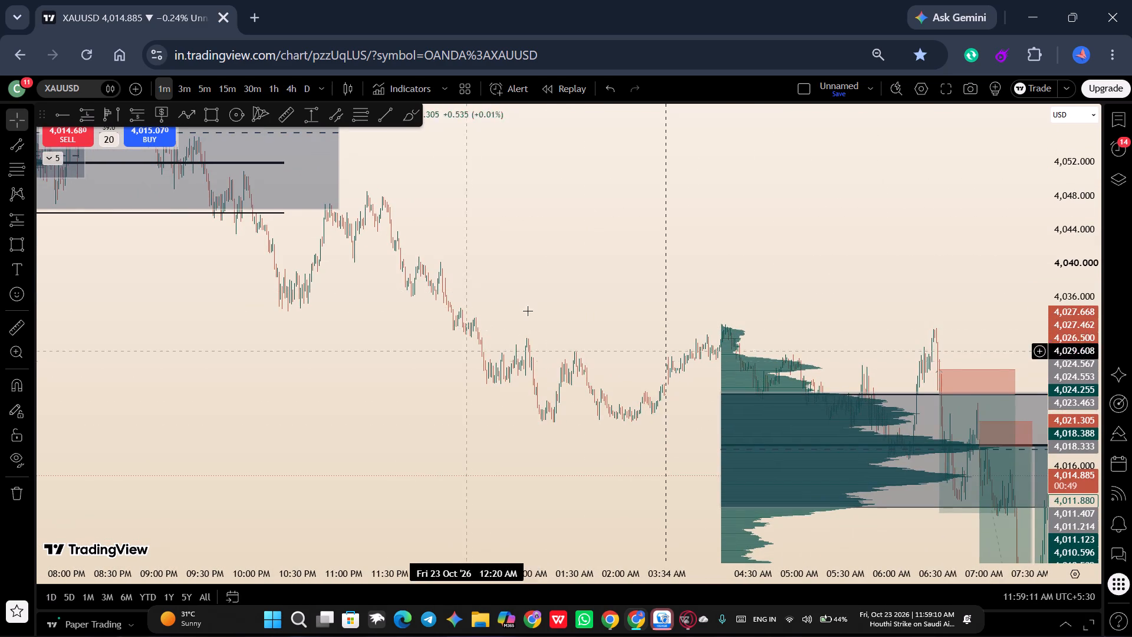
{"action": "left_click_drag", "start_coordinate": [633, 327], "coordinate": [325, 227]}
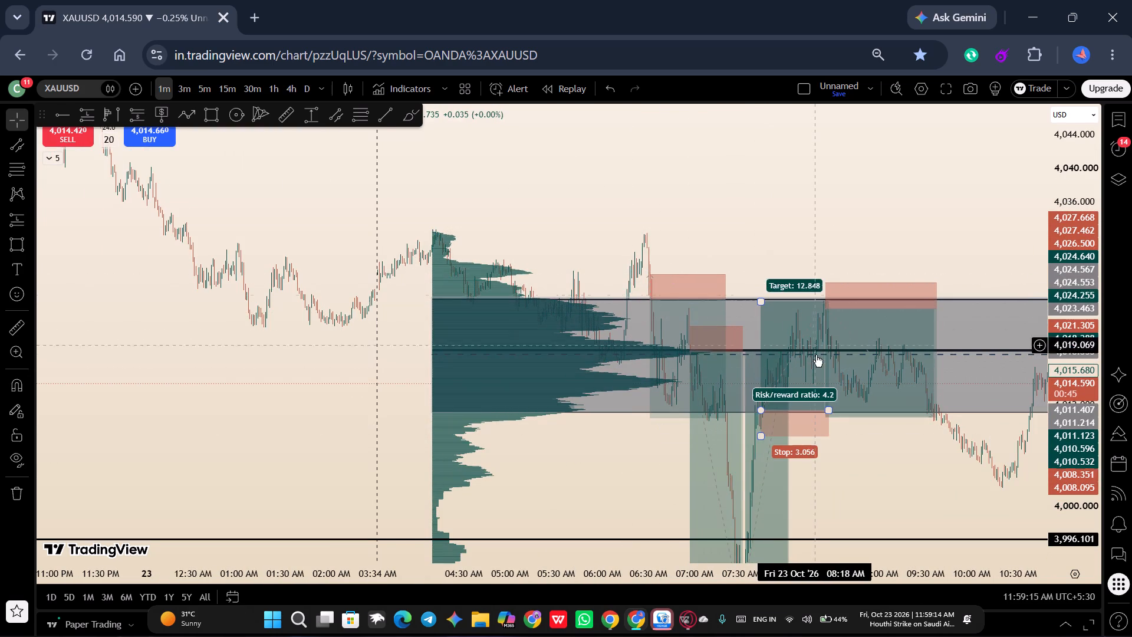
{"action": "left_click_drag", "start_coordinate": [829, 233], "coordinate": [525, 163]}
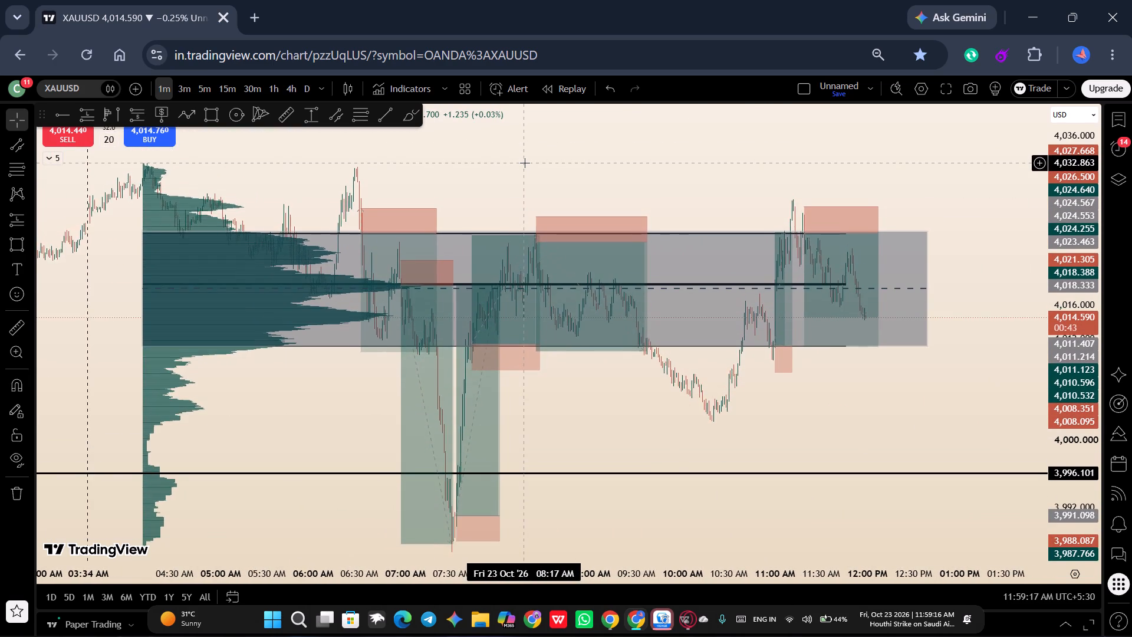
{"action": "scroll", "coordinate": [525, 163], "scroll_direction": "up", "scroll_amount": 5}
{"action": "scroll", "coordinate": [525, 163], "scroll_direction": "down", "scroll_amount": 1}
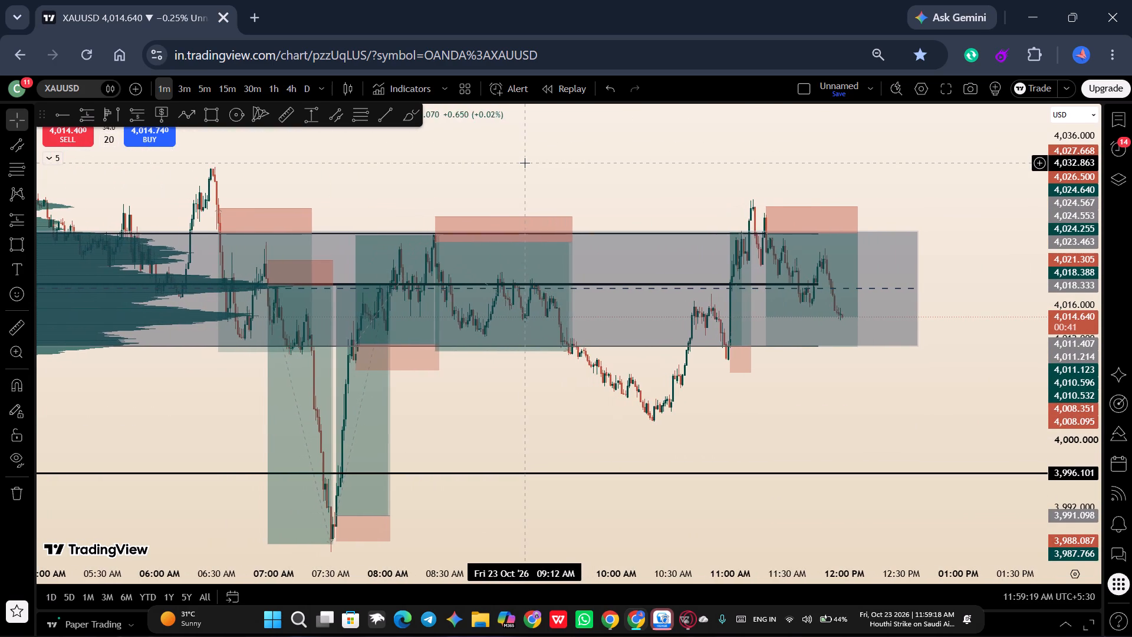
Examine the 23 October morning trade setups against the value area at an enlarged price scale.
{"action": "left_click_drag", "start_coordinate": [820, 426], "coordinate": [816, 491]}
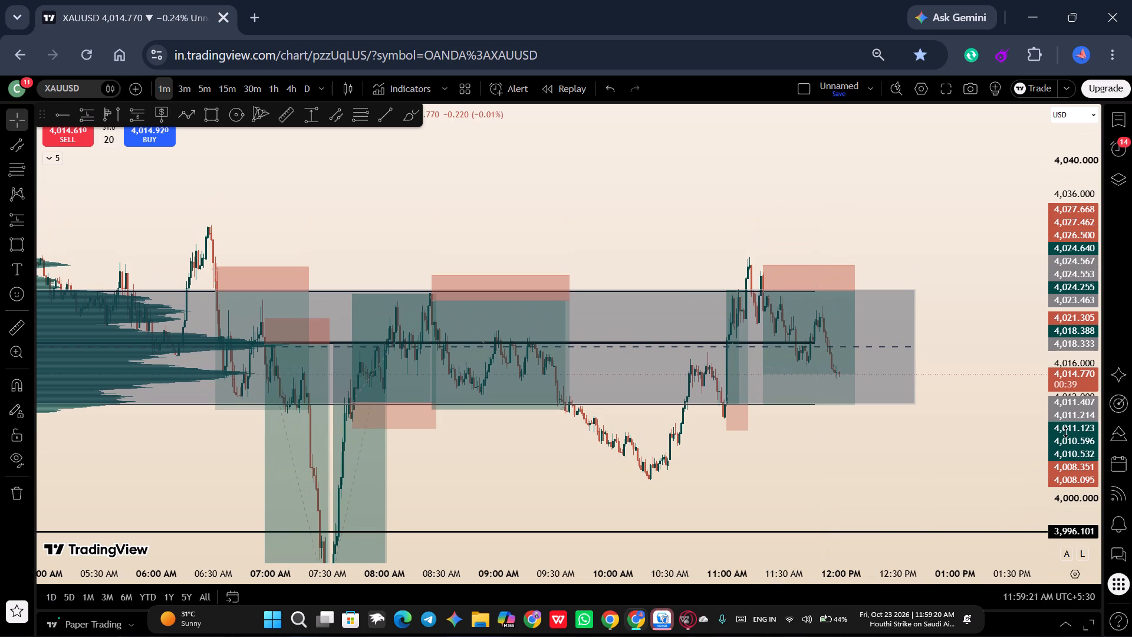
{"action": "left_click_drag", "start_coordinate": [1080, 467], "coordinate": [1080, 399]}
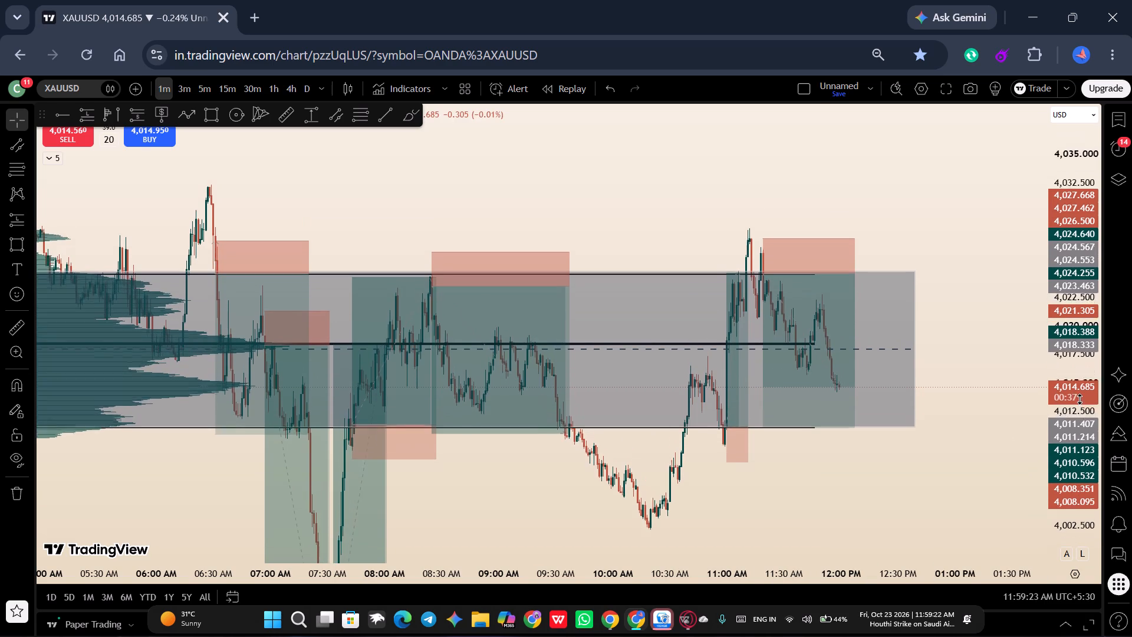
{"action": "left_click_drag", "start_coordinate": [1080, 399], "coordinate": [1077, 400]}
{"action": "left_click_drag", "start_coordinate": [979, 468], "coordinate": [1002, 422]}
{"action": "left_click", "coordinate": [1002, 422]}
{"action": "scroll", "coordinate": [1002, 422], "scroll_direction": "up", "scroll_amount": 1}
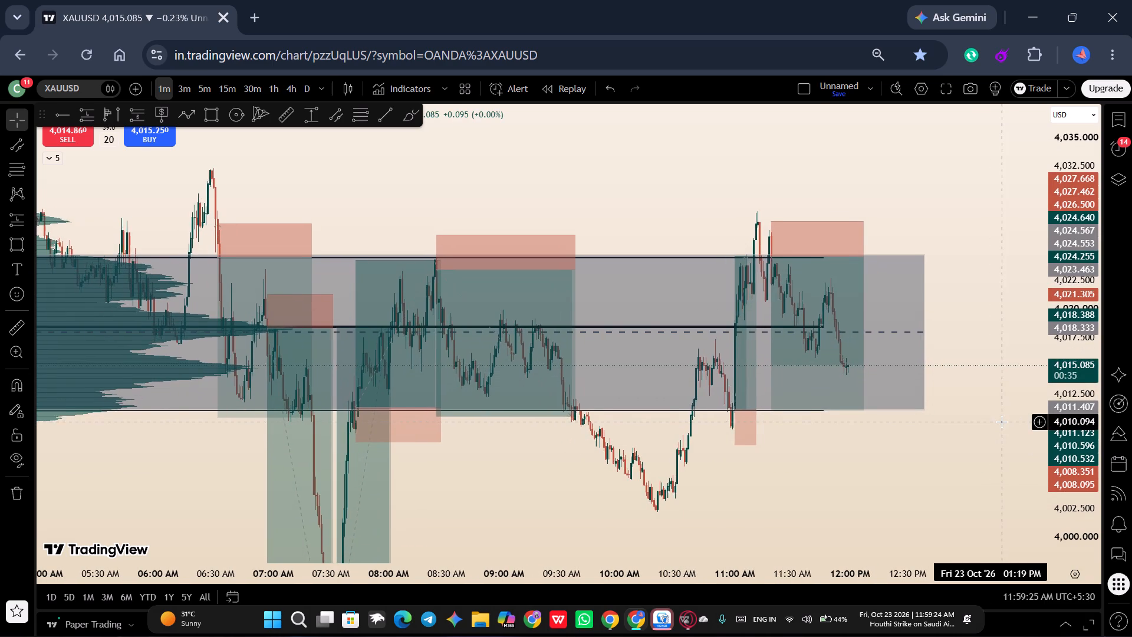
{"action": "scroll", "coordinate": [1002, 422], "scroll_direction": "up", "scroll_amount": 1}
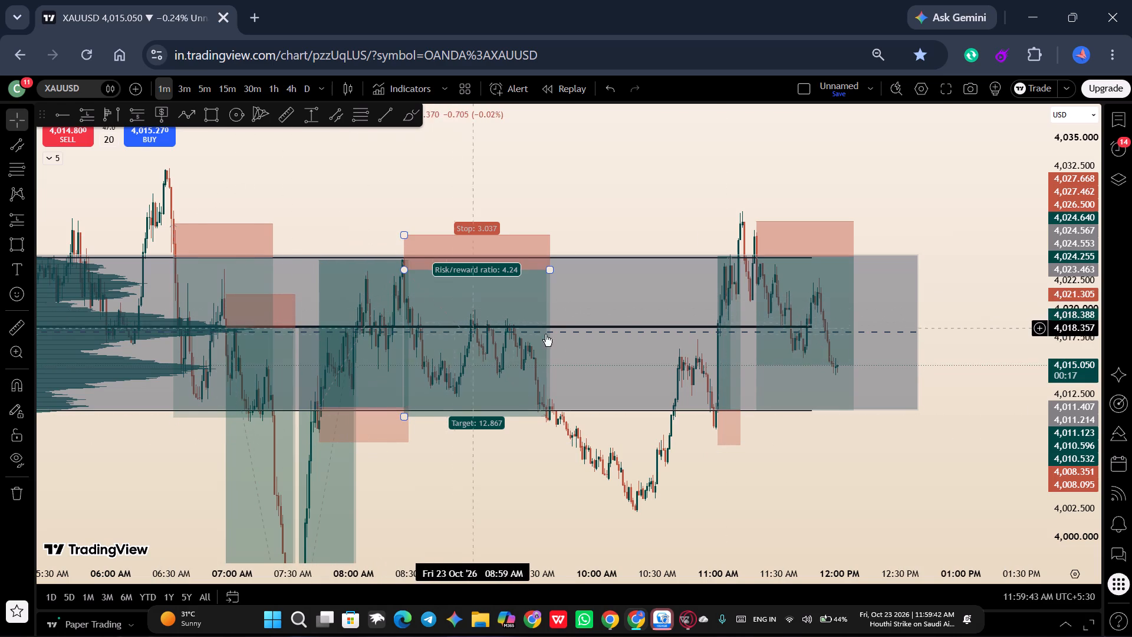
{"action": "left_click_drag", "start_coordinate": [611, 168], "coordinate": [707, 177]}
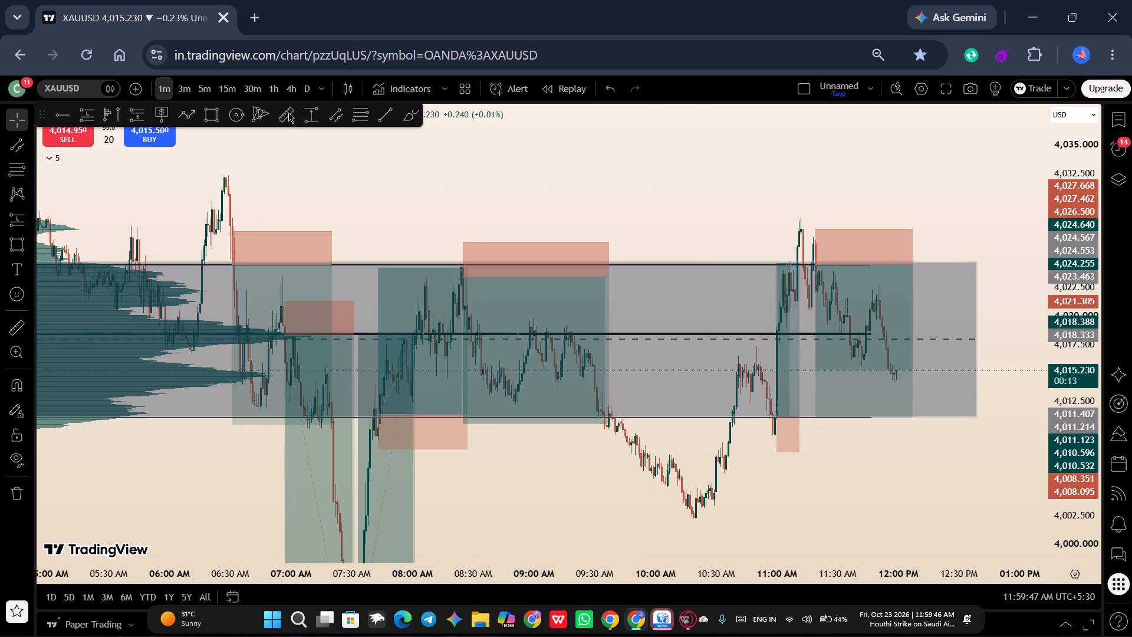
Measure the span across the value area from 6:26 AM to 12:12 PM on 23 October, then clear the measurement.
{"action": "left_click", "coordinate": [288, 113]}
{"action": "left_click", "coordinate": [222, 287]}
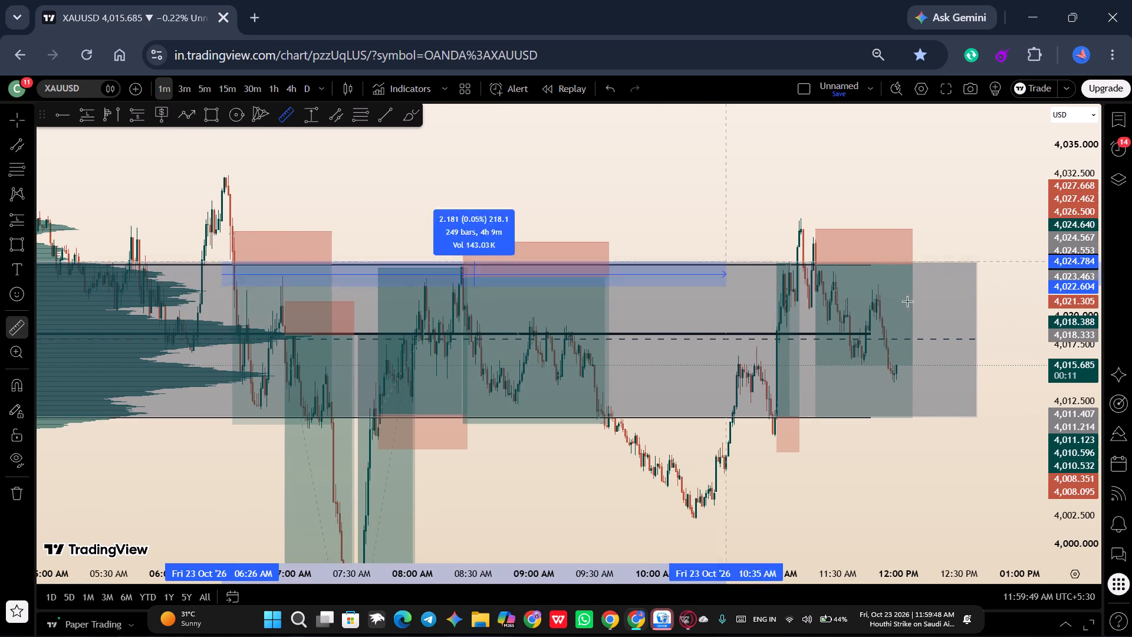
{"action": "left_click", "coordinate": [922, 344]}
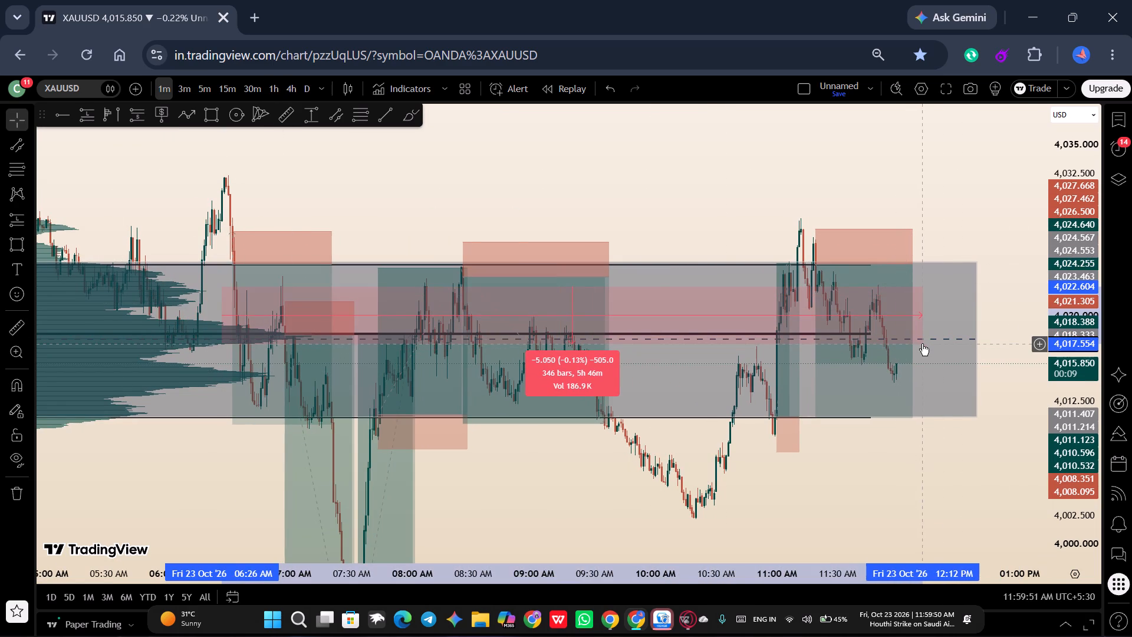
{"action": "left_click", "coordinate": [705, 199]}
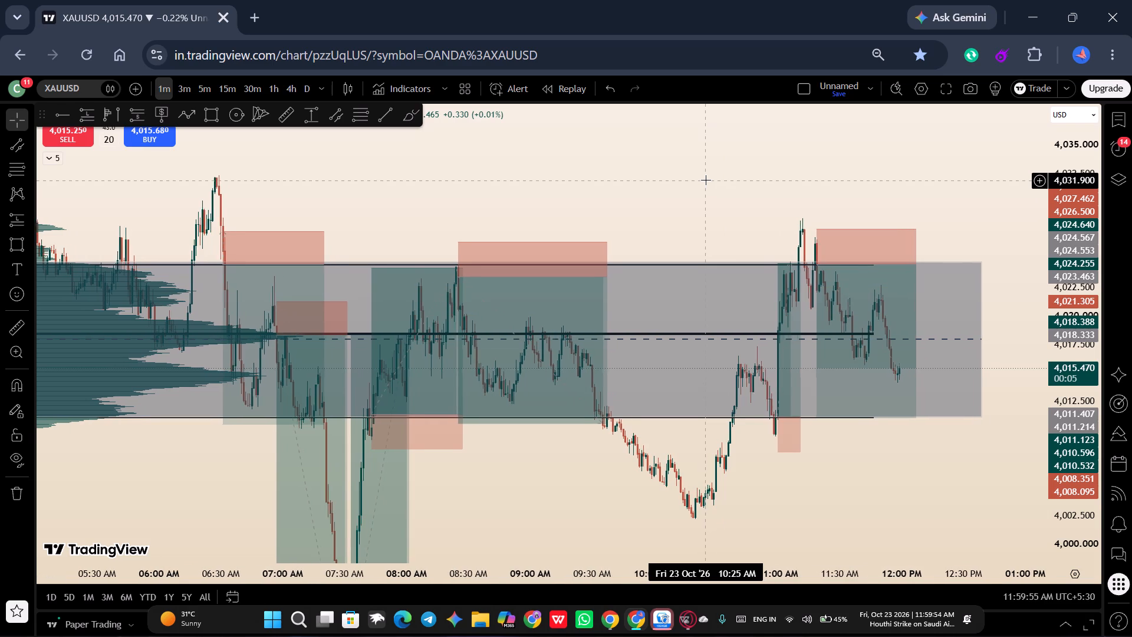
Examine the 23 October setups from the 7:00 AM short and the following reversal long through to the 11:00 AM long and latest candles.
{"action": "left_click_drag", "start_coordinate": [608, 533], "coordinate": [662, 375]}
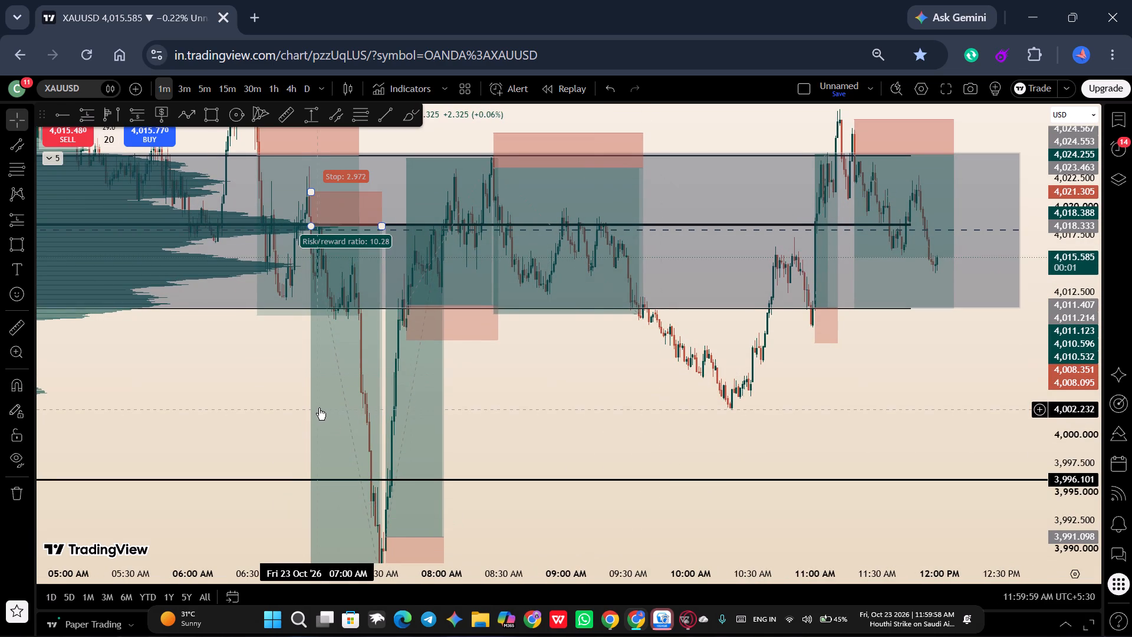
{"action": "left_click_drag", "start_coordinate": [271, 407], "coordinate": [270, 344]}
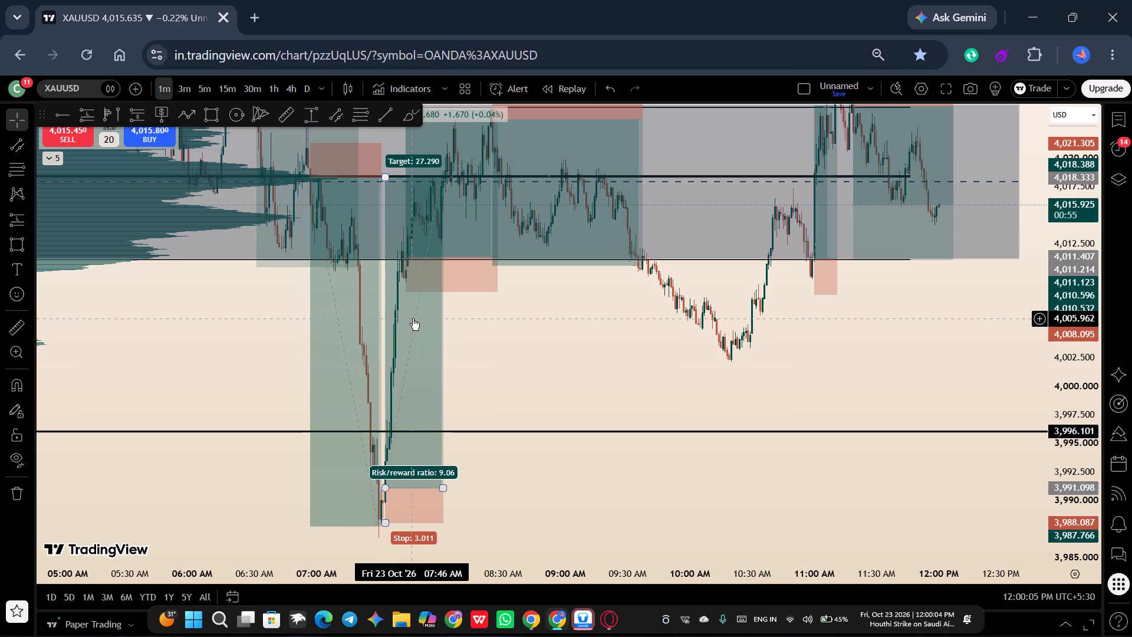
{"action": "left_click_drag", "start_coordinate": [542, 342], "coordinate": [353, 430]}
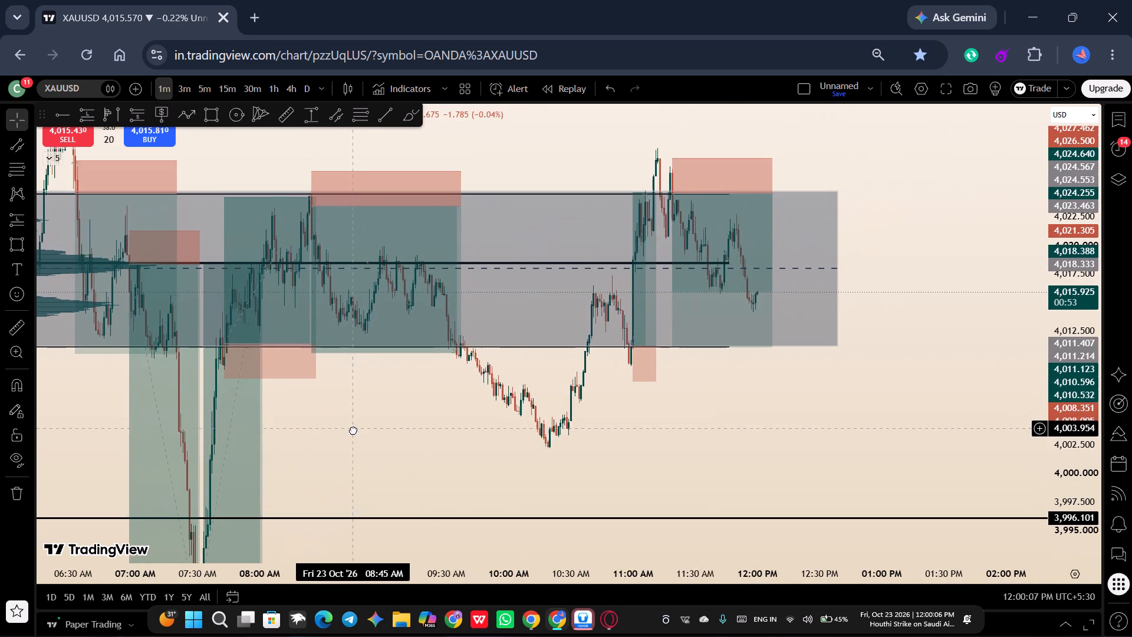
{"action": "left_click_drag", "start_coordinate": [353, 430], "coordinate": [364, 430]}
{"action": "scroll", "coordinate": [741, 454], "scroll_direction": "up", "scroll_amount": 2}
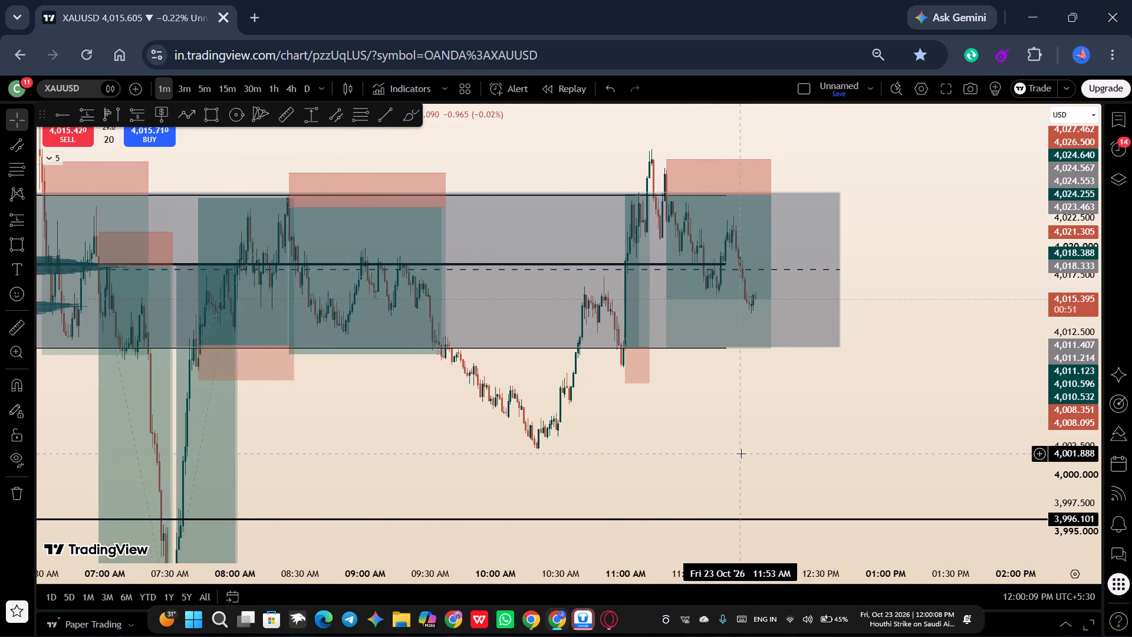
{"action": "scroll", "coordinate": [741, 454], "scroll_direction": "up", "scroll_amount": 1}
{"action": "left_click_drag", "start_coordinate": [560, 478], "coordinate": [721, 491]}
{"action": "scroll", "coordinate": [721, 491], "scroll_direction": "down", "scroll_amount": 1}
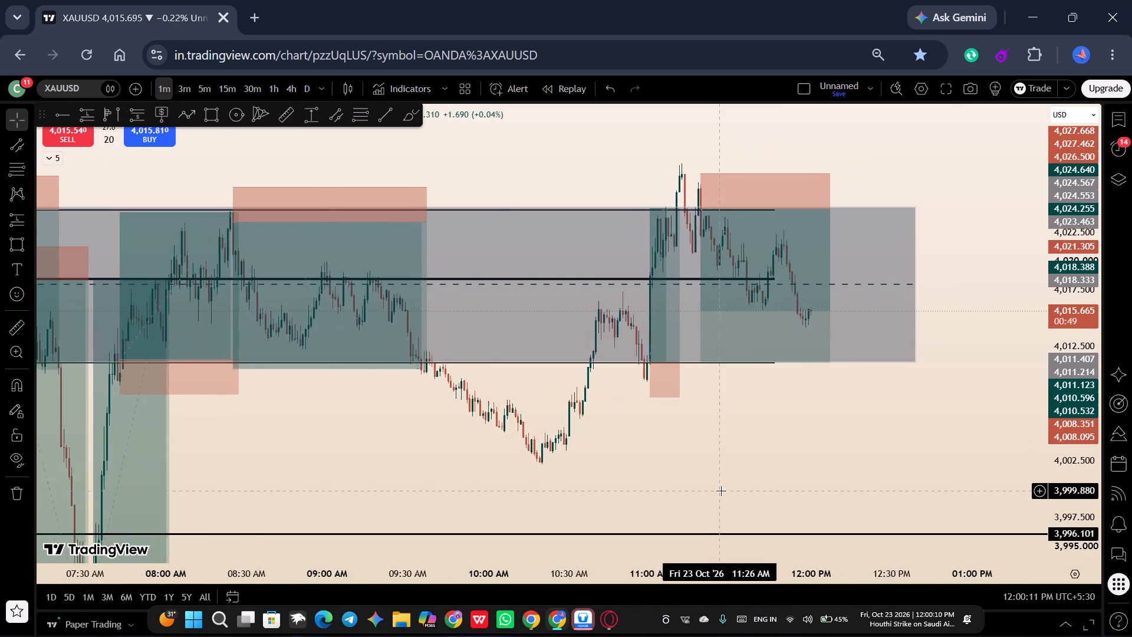
{"action": "scroll", "coordinate": [721, 491], "scroll_direction": "down", "scroll_amount": 1}
{"action": "left_click_drag", "start_coordinate": [721, 491], "coordinate": [703, 494]}
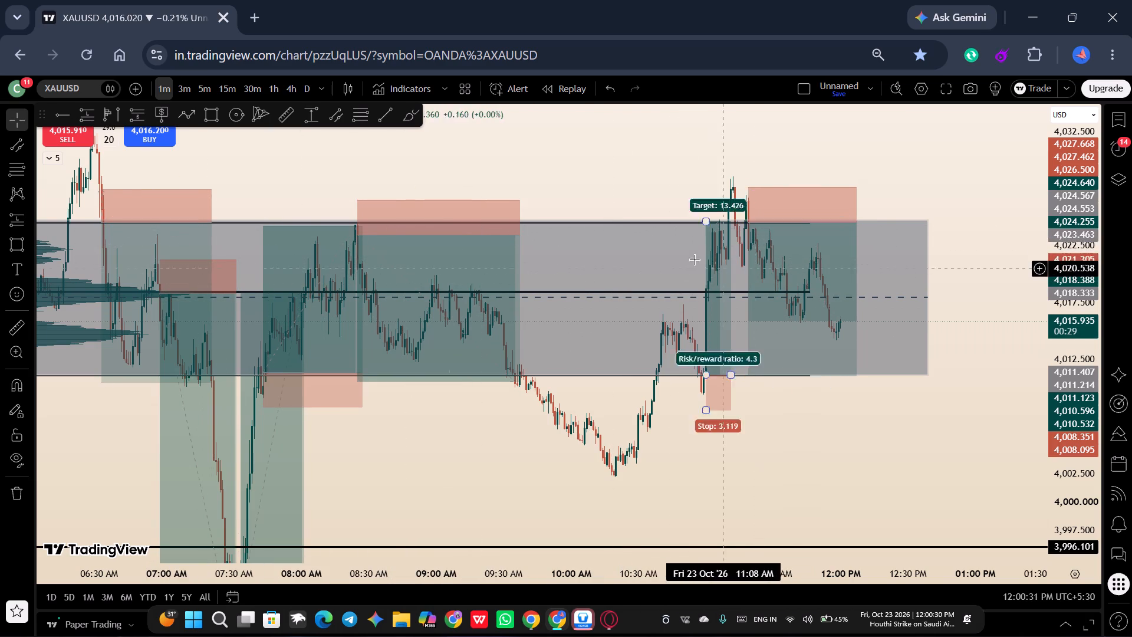
{"action": "left_click_drag", "start_coordinate": [771, 439], "coordinate": [882, 405]}
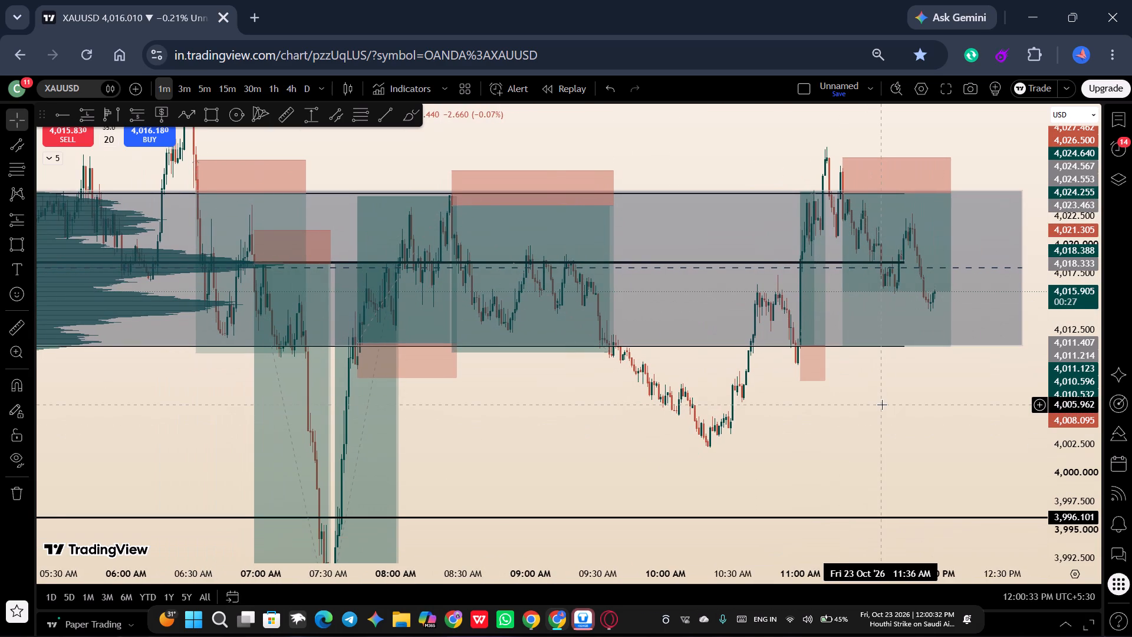
Review the whole 23 October volume profile with its morning long and short setups across the value area.
{"action": "scroll", "coordinate": [882, 405], "scroll_direction": "down", "scroll_amount": 2}
{"action": "left_click_drag", "start_coordinate": [882, 405], "coordinate": [744, 453]}
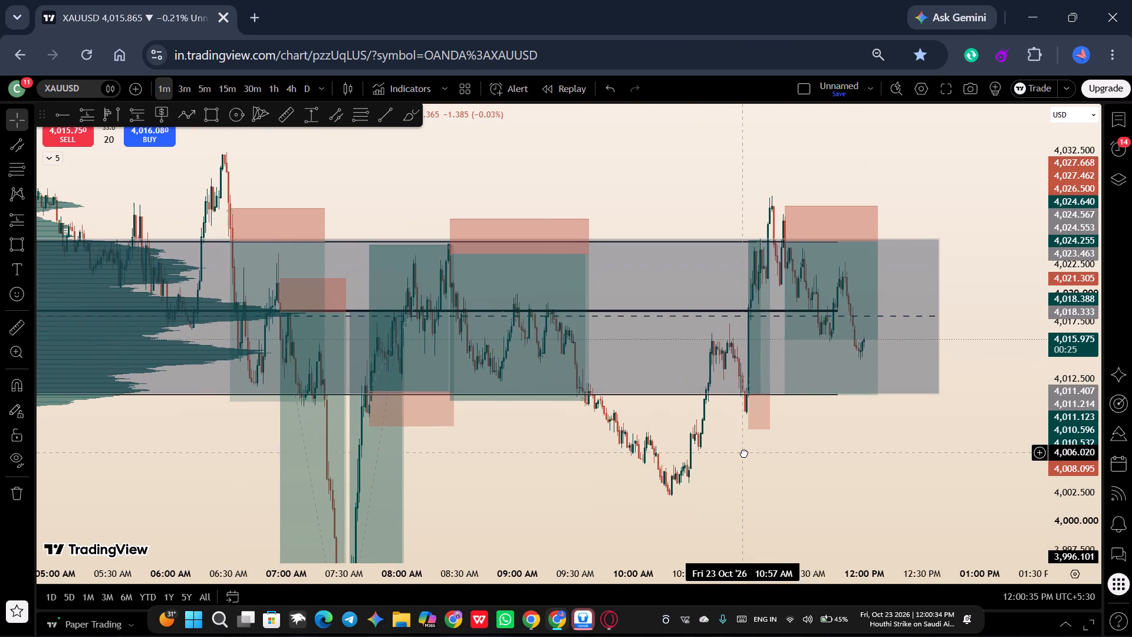
{"action": "left_click_drag", "start_coordinate": [744, 453], "coordinate": [807, 427]}
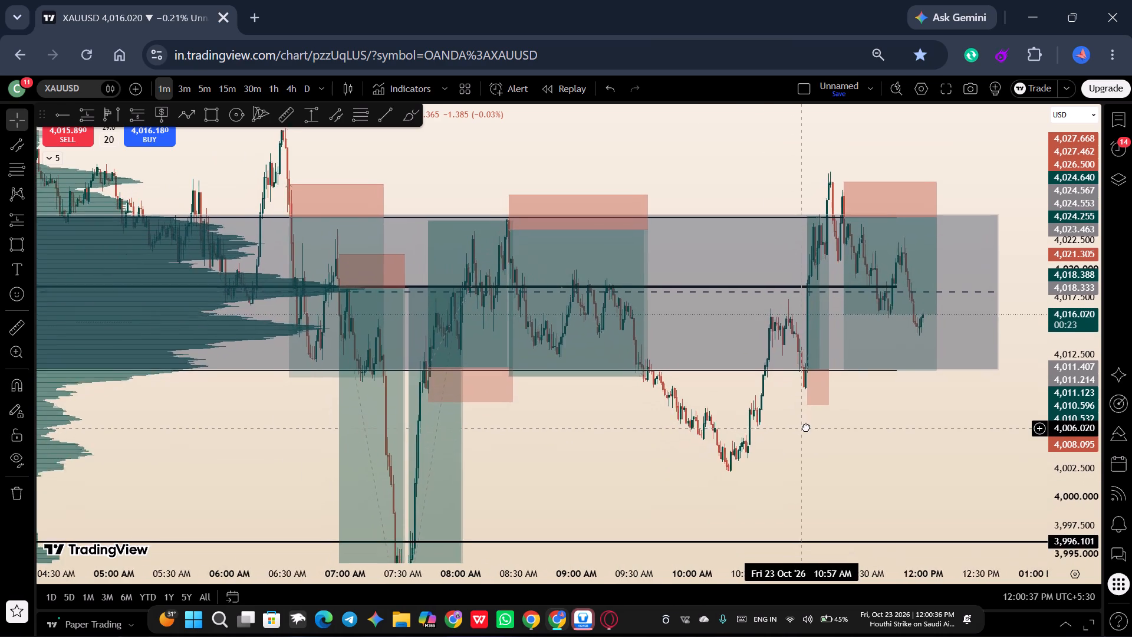
{"action": "left_click_drag", "start_coordinate": [807, 427], "coordinate": [813, 431]}
{"action": "scroll", "coordinate": [813, 431], "scroll_direction": "down", "scroll_amount": 2}
{"action": "left_click_drag", "start_coordinate": [915, 455], "coordinate": [886, 454]}
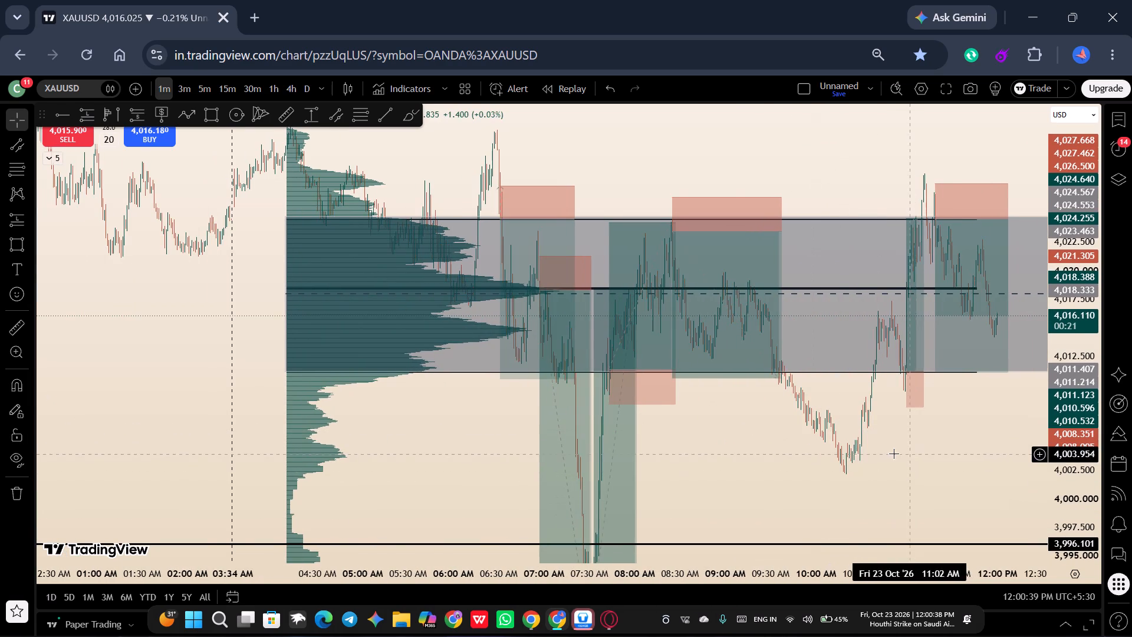
Examine the 11:00 AM long, the short setup that follows it and the latest candles near 12:00 PM at an enlarged scale.
{"action": "left_click_drag", "start_coordinate": [886, 454], "coordinate": [683, 484]}
{"action": "scroll", "coordinate": [683, 484], "scroll_direction": "up", "scroll_amount": 4}
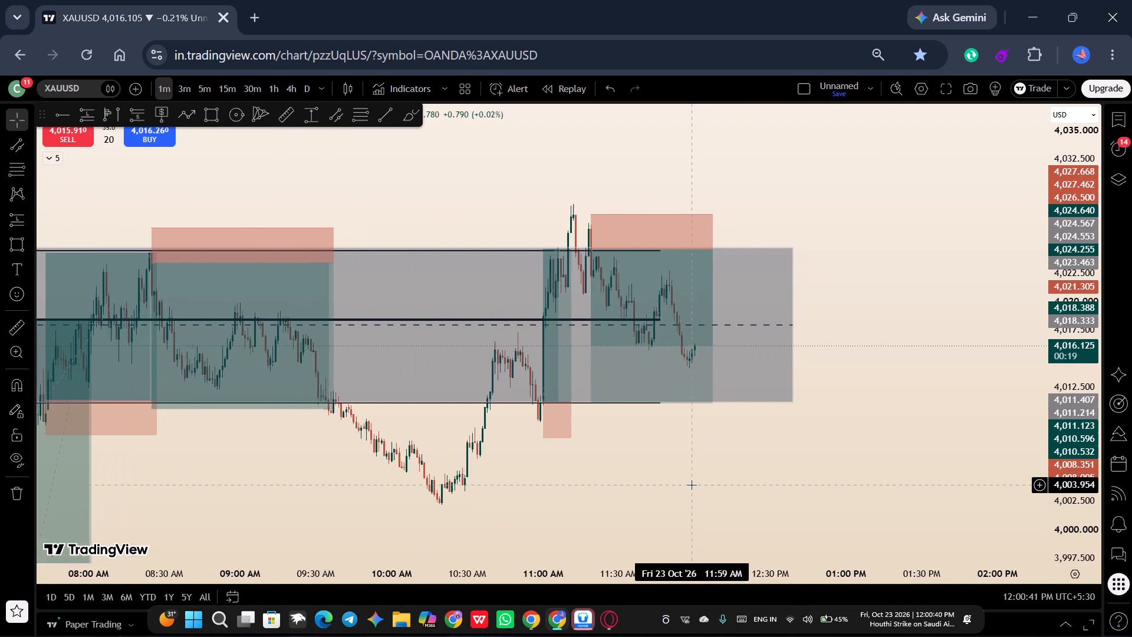
{"action": "scroll", "coordinate": [692, 485], "scroll_direction": "up", "scroll_amount": 1}
{"action": "scroll", "coordinate": [752, 387], "scroll_direction": "up", "scroll_amount": 3}
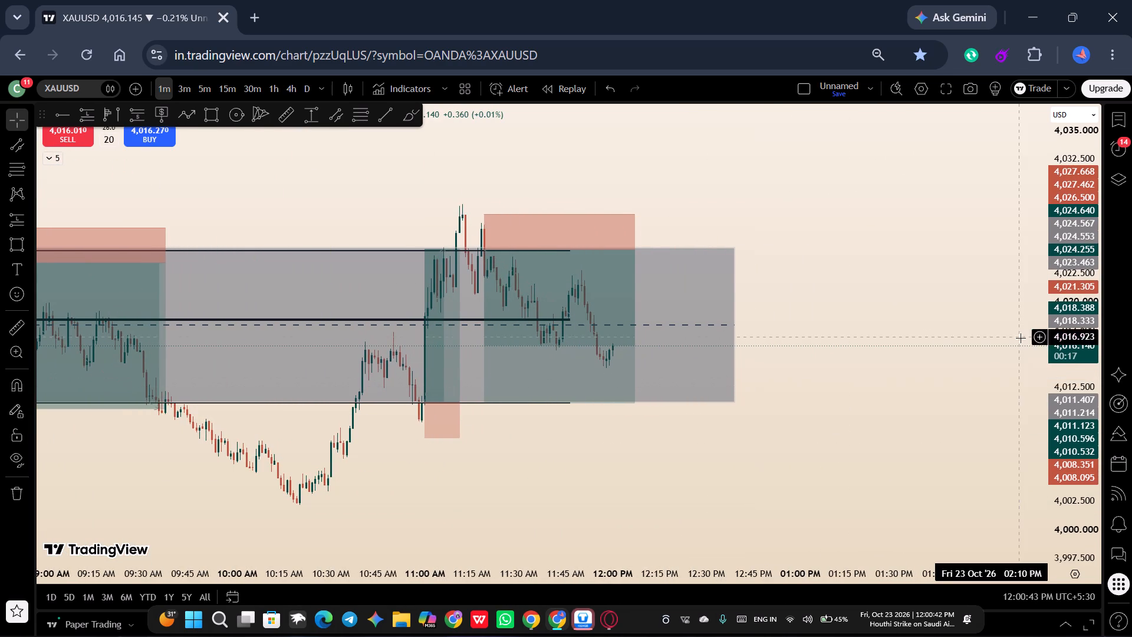
{"action": "left_click_drag", "start_coordinate": [1061, 370], "coordinate": [1064, 228]}
{"action": "left_click_drag", "start_coordinate": [979, 309], "coordinate": [1071, 255]}
{"action": "scroll", "coordinate": [1071, 255], "scroll_direction": "up", "scroll_amount": 4}
{"action": "scroll", "coordinate": [1013, 183], "scroll_direction": "up", "scroll_amount": 1}
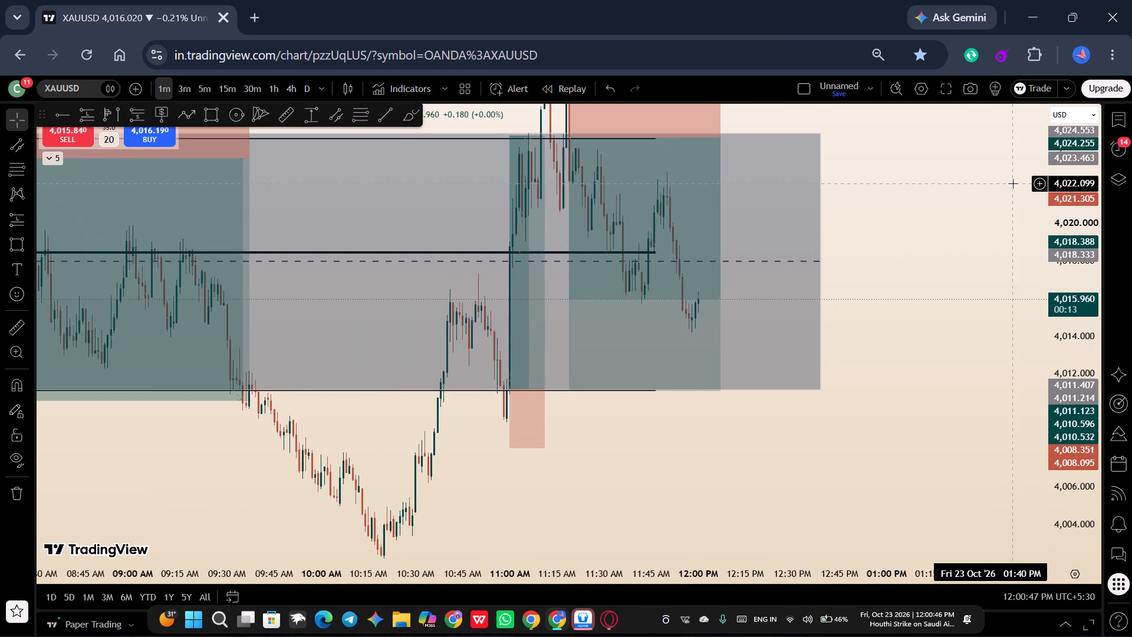
{"action": "scroll", "coordinate": [1013, 183], "scroll_direction": "up", "scroll_amount": 3}
{"action": "left_click_drag", "start_coordinate": [930, 204], "coordinate": [990, 290]}
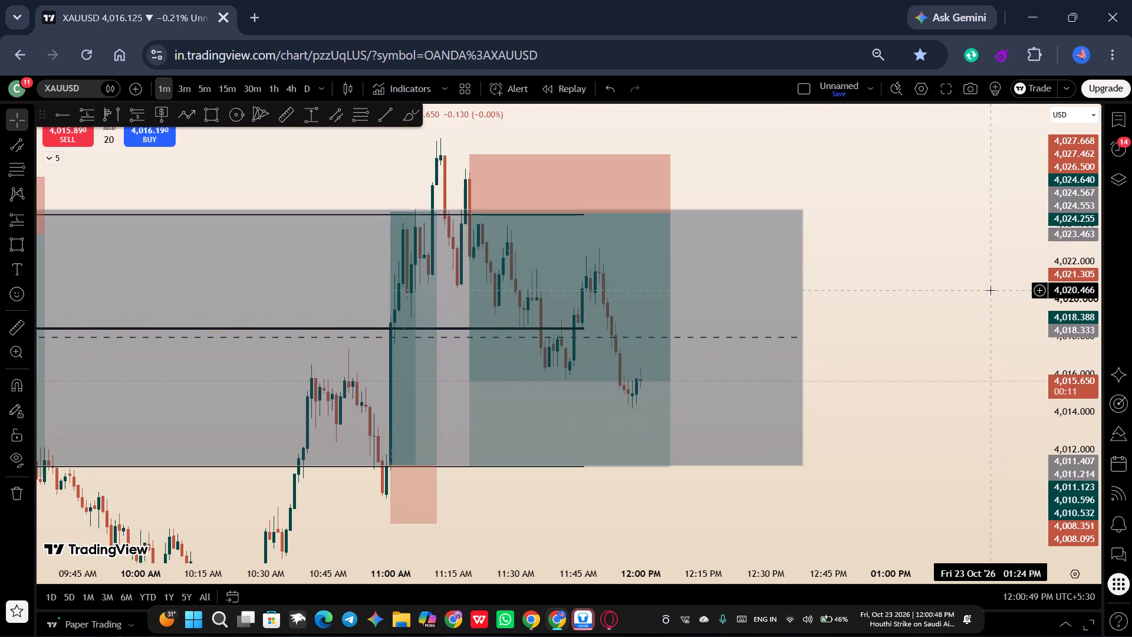
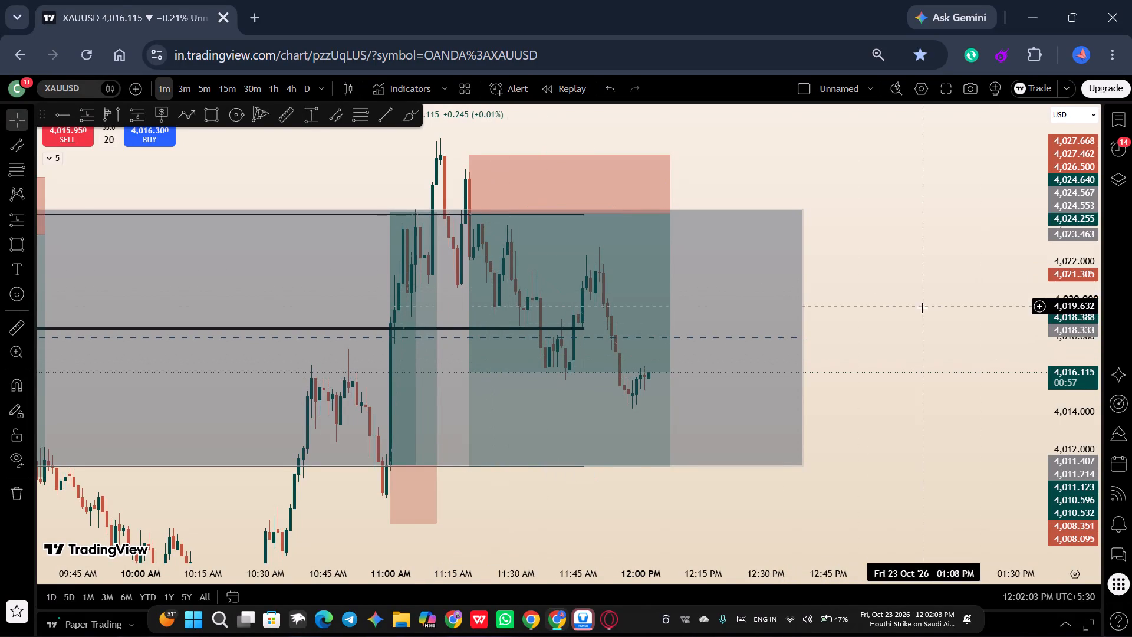
Adjust the 11:19 AM short setup's target to 4,011.189, at the value area low.
{"action": "left_click_drag", "start_coordinate": [919, 308], "coordinate": [939, 316]}
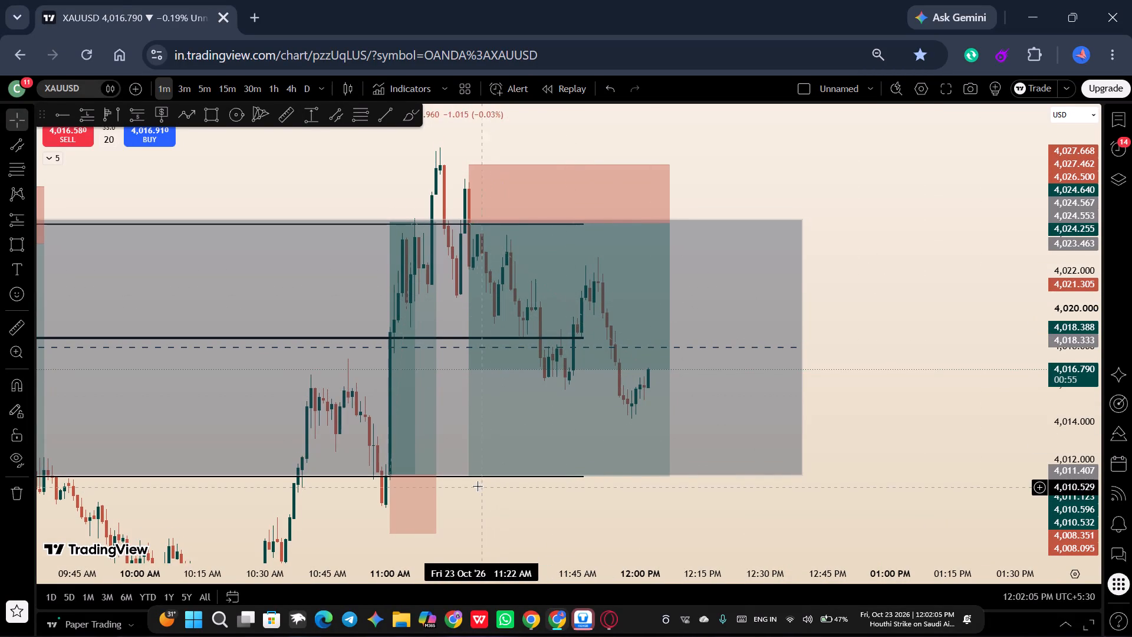
{"action": "left_click_drag", "start_coordinate": [468, 477], "coordinate": [498, 412]}
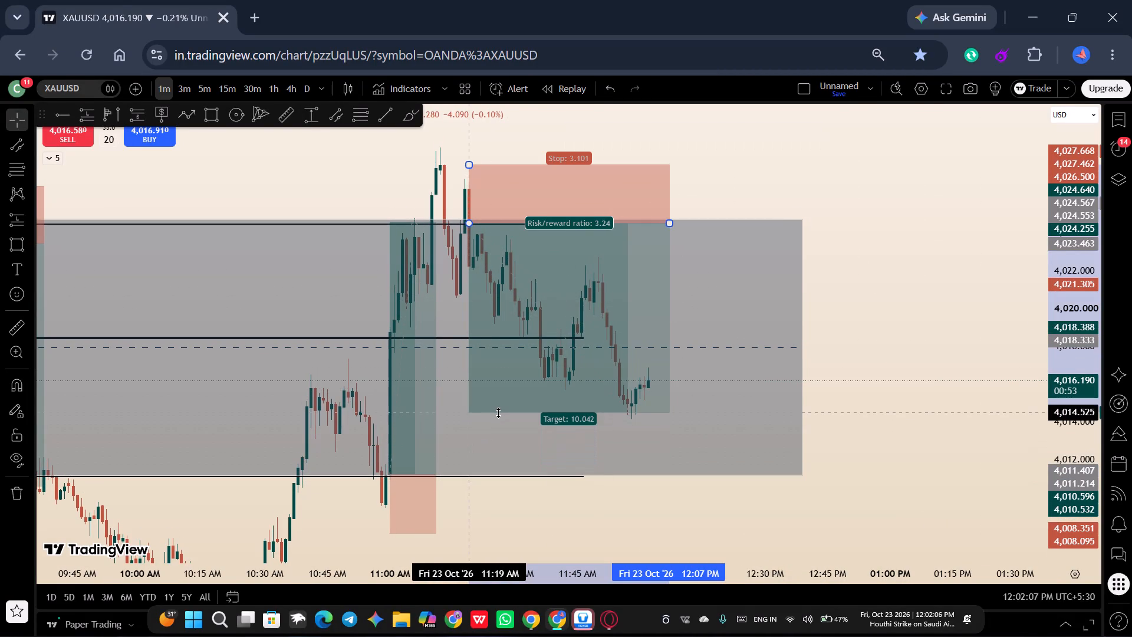
{"action": "left_click_drag", "start_coordinate": [498, 412], "coordinate": [509, 475]}
{"action": "left_click", "coordinate": [544, 501]}
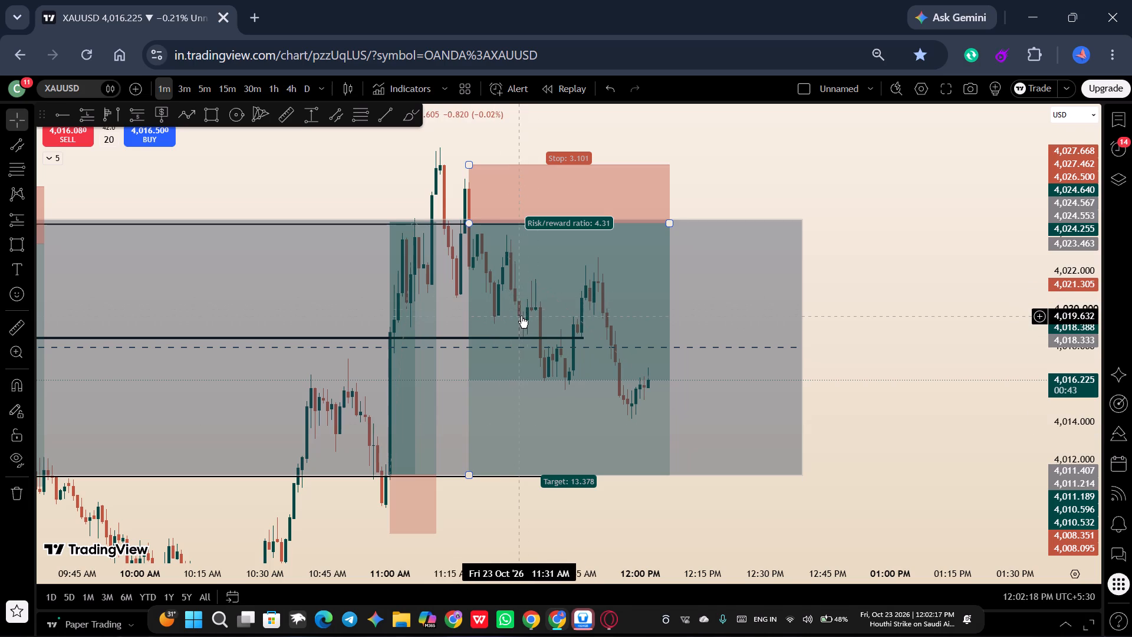
{"action": "left_click", "coordinate": [768, 201]}
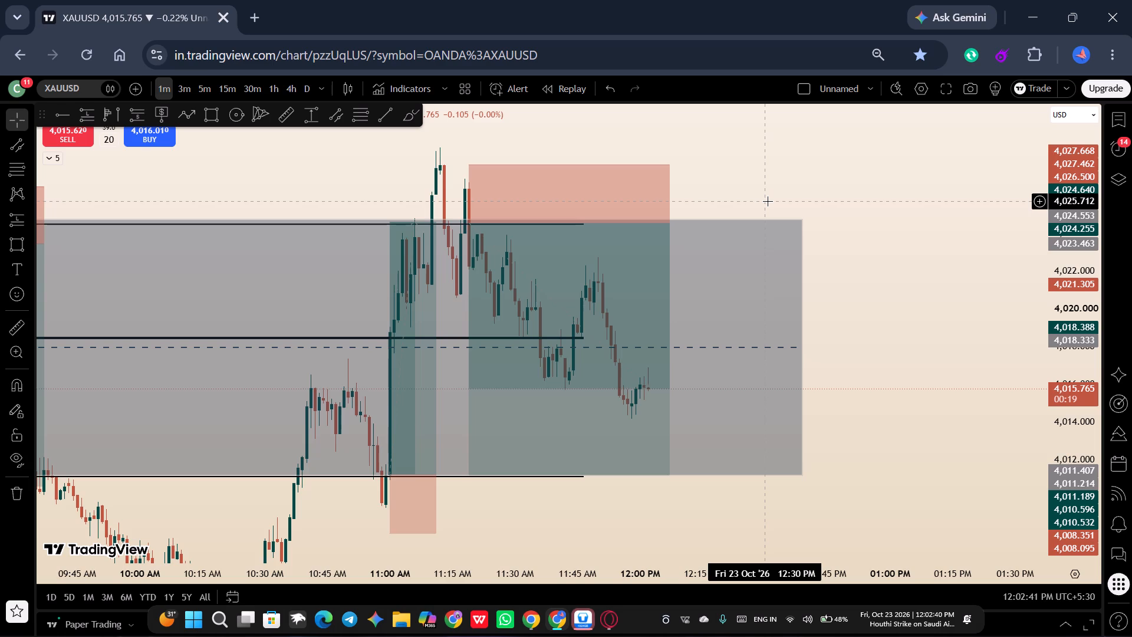
Draw a thin rectangle just below the value area low, from 10:59 AM to 1:17 PM, between about 4,011.155 and 4,010.703.
{"action": "left_click_drag", "start_coordinate": [903, 317], "coordinate": [903, 202]}
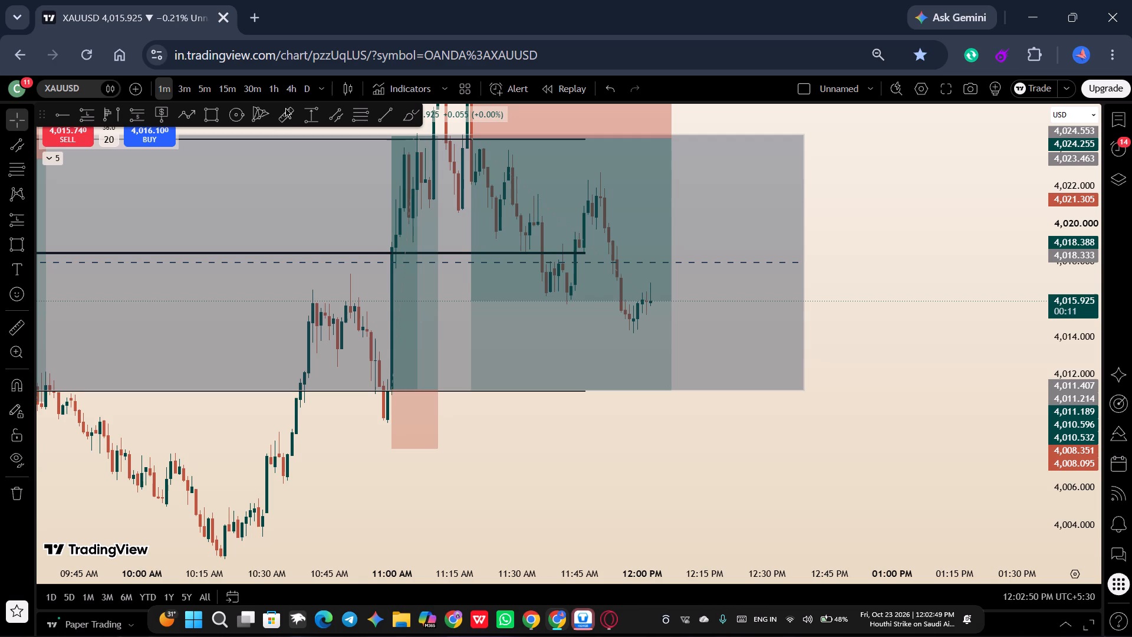
{"action": "double_click", "coordinate": [216, 111]}
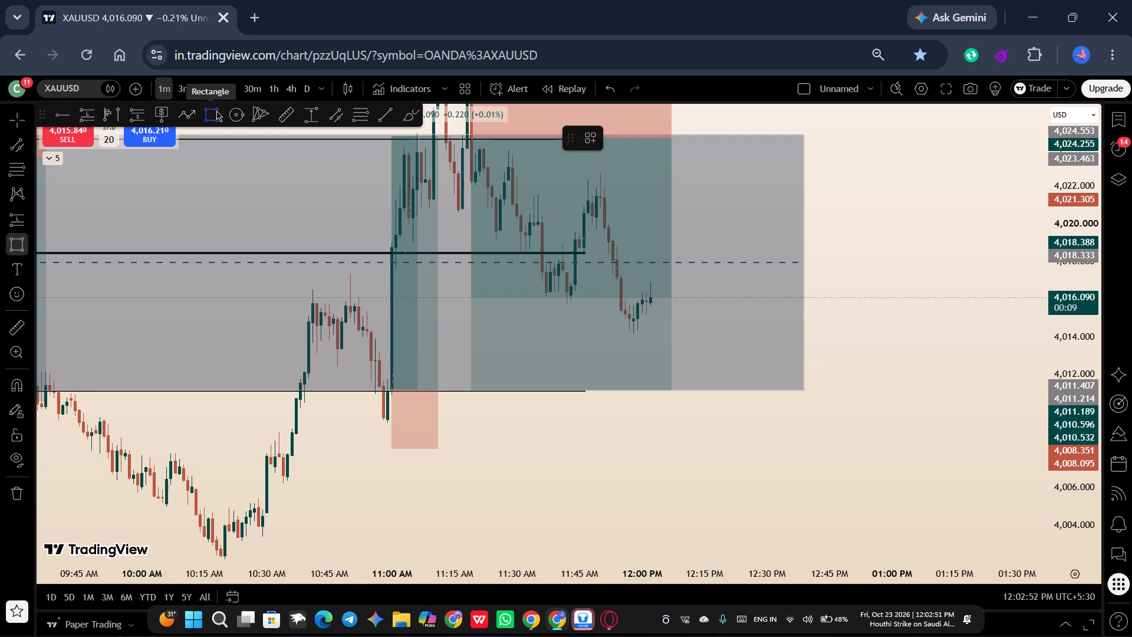
{"action": "left_click_drag", "start_coordinate": [388, 390], "coordinate": [681, 412]}
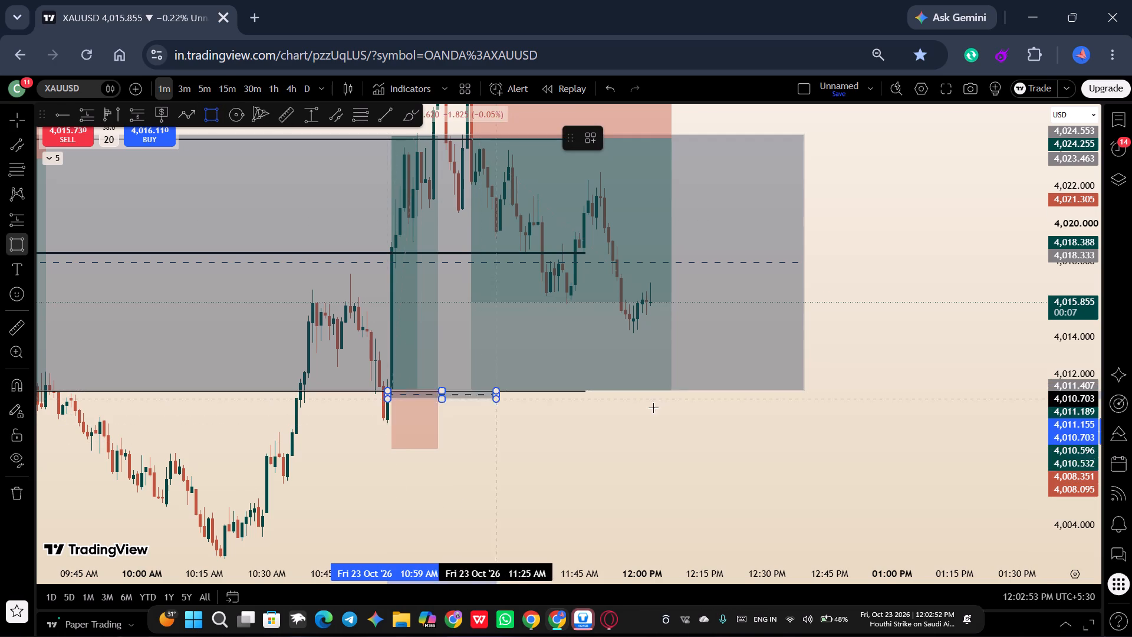
{"action": "left_click_drag", "start_coordinate": [681, 412], "coordinate": [713, 422]}
{"action": "left_click", "coordinate": [962, 399]}
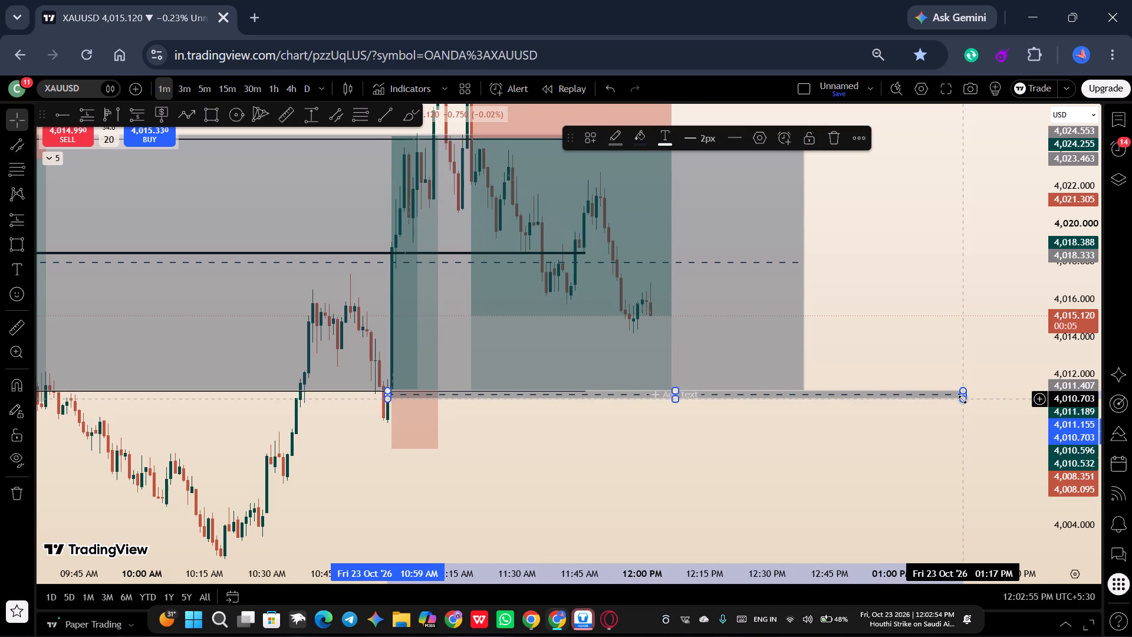
{"action": "left_click", "coordinate": [950, 310]}
{"action": "left_click", "coordinate": [924, 310]}
Extend the large grey value area rectangle's end time to about 1:28 PM on 23 October.
{"action": "left_click_drag", "start_coordinate": [924, 310], "coordinate": [950, 386]}
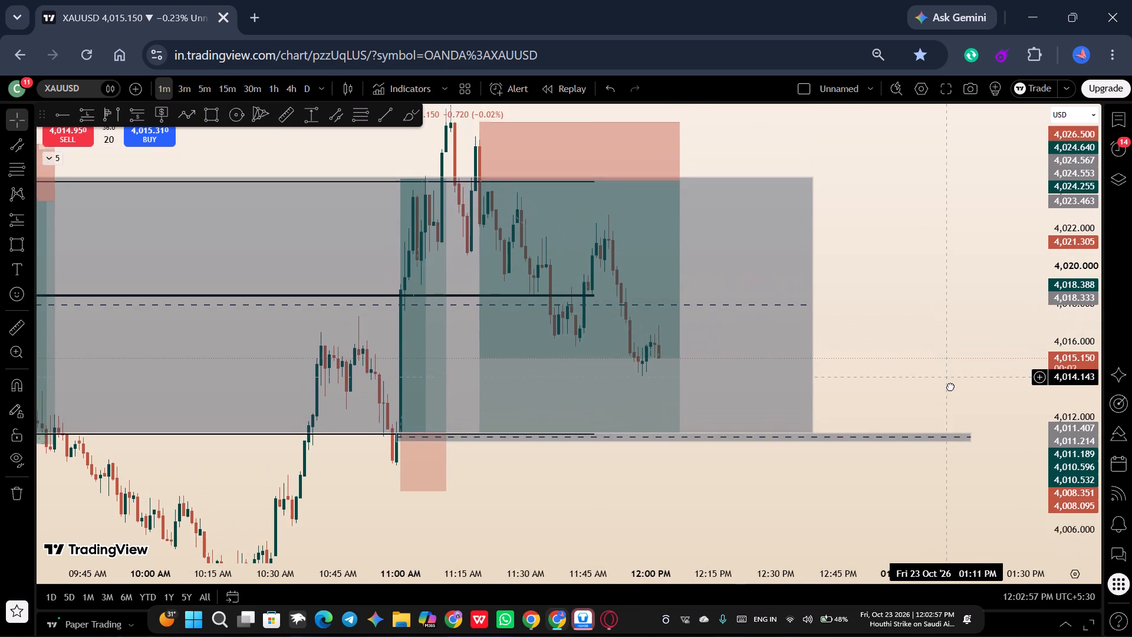
{"action": "left_click_drag", "start_coordinate": [950, 386], "coordinate": [955, 402]}
{"action": "scroll", "coordinate": [955, 402], "scroll_direction": "up", "scroll_amount": 1}
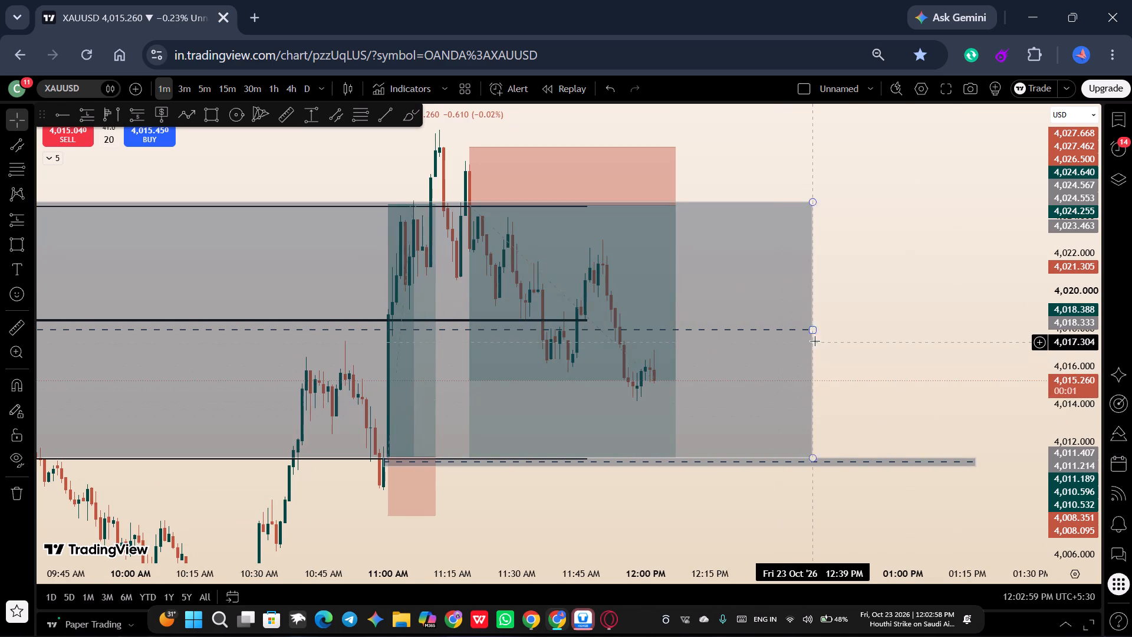
{"action": "left_click_drag", "start_coordinate": [815, 331], "coordinate": [1025, 323]}
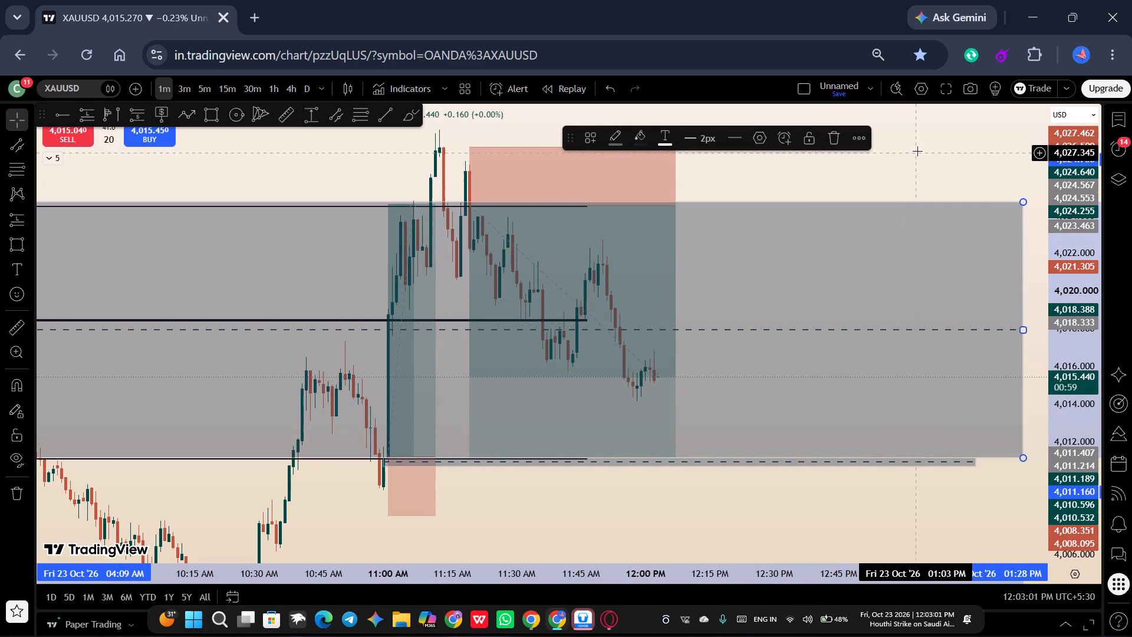
{"action": "left_click", "coordinate": [919, 149]}
Examine the 23 October volume profile setups, then the 11:00 AM long, the following short and the latest candles against the value area low.
{"action": "scroll", "coordinate": [797, 423], "scroll_direction": "down", "scroll_amount": 9}
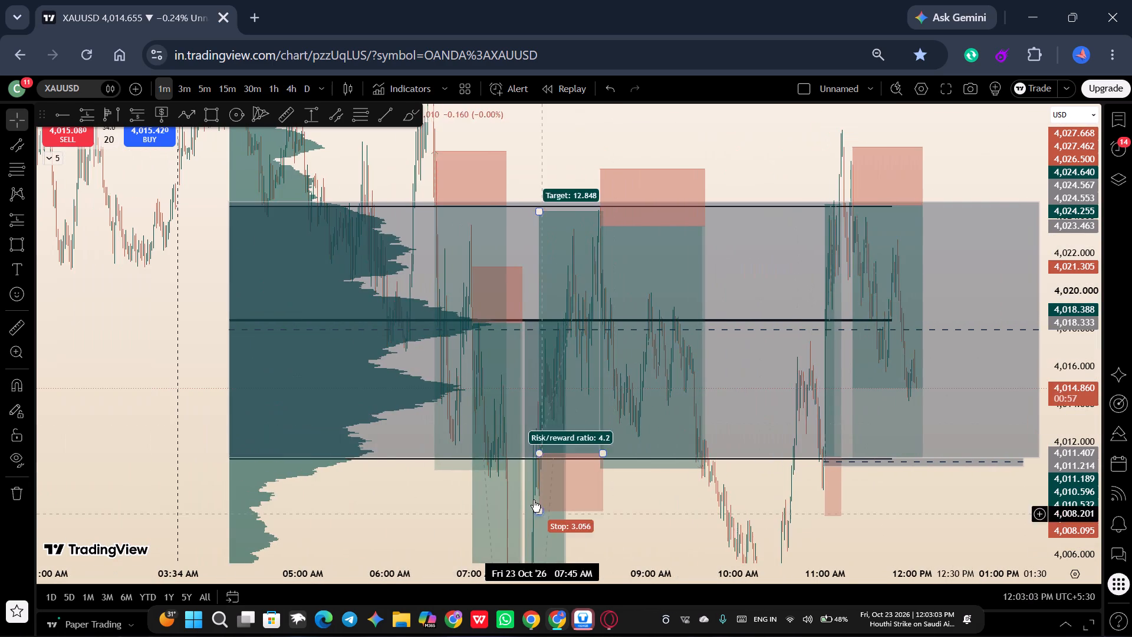
{"action": "scroll", "coordinate": [924, 362], "scroll_direction": "up", "scroll_amount": 7}
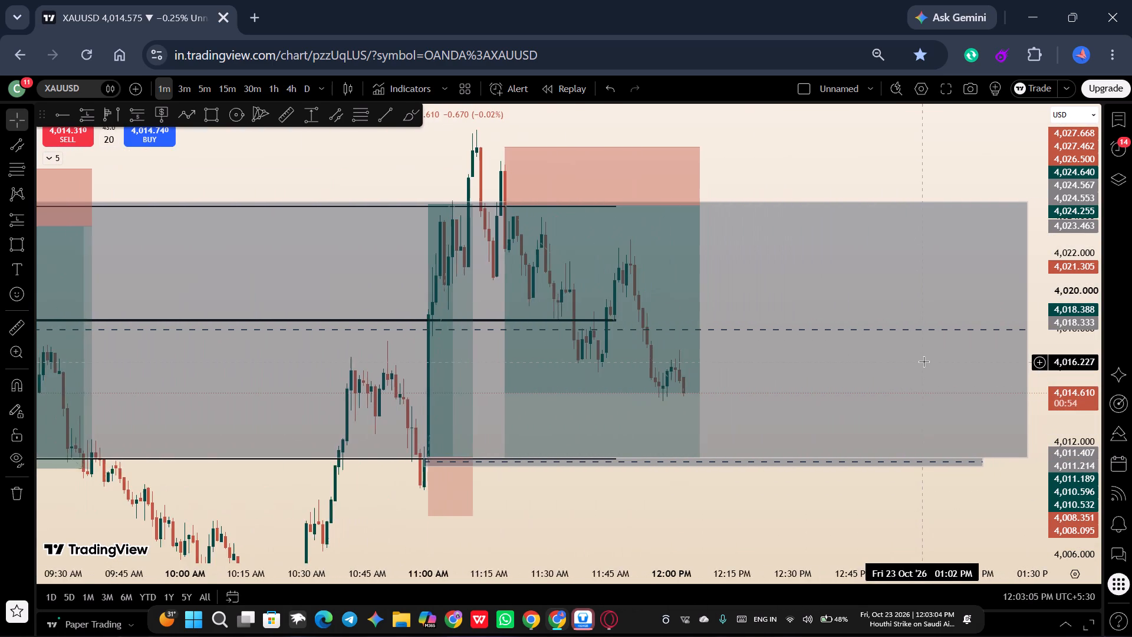
{"action": "scroll", "coordinate": [924, 362], "scroll_direction": "up", "scroll_amount": 1}
{"action": "left_click_drag", "start_coordinate": [759, 521], "coordinate": [824, 422]}
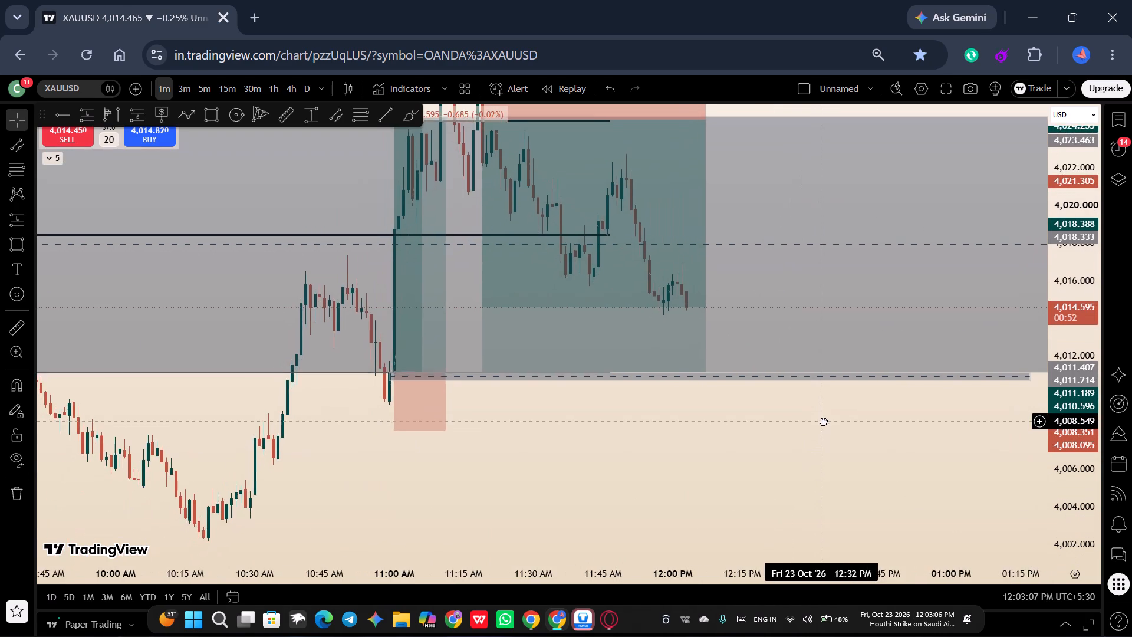
{"action": "left_click_drag", "start_coordinate": [824, 422], "coordinate": [830, 441]}
{"action": "scroll", "coordinate": [830, 441], "scroll_direction": "up", "scroll_amount": 1}
{"action": "left_click_drag", "start_coordinate": [808, 450], "coordinate": [826, 532]}
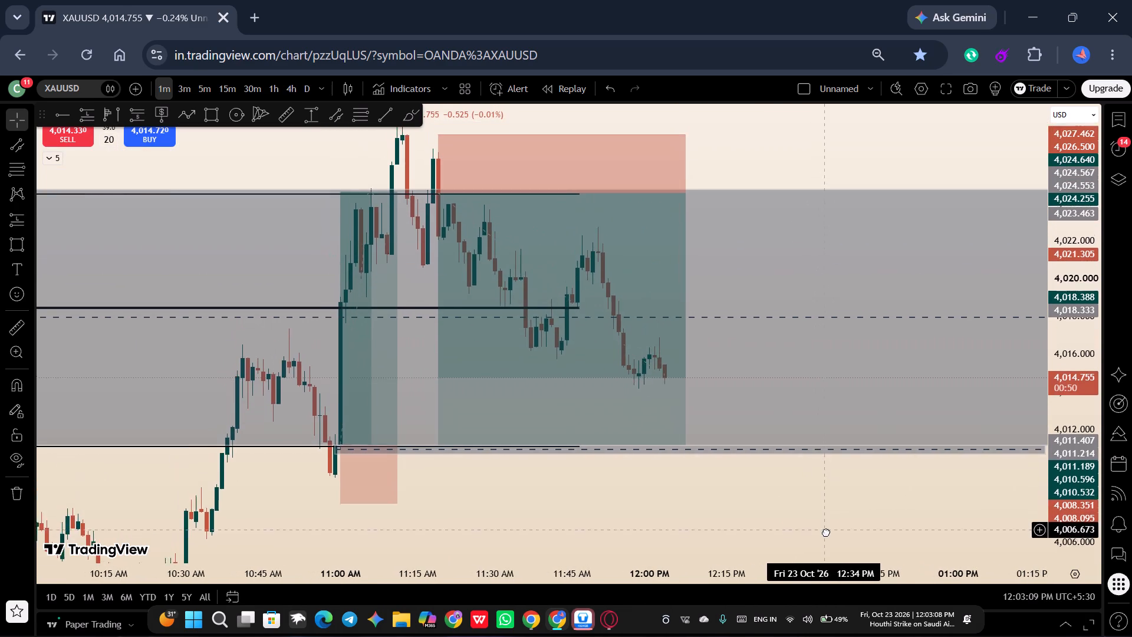
{"action": "left_click_drag", "start_coordinate": [826, 532], "coordinate": [834, 557]}
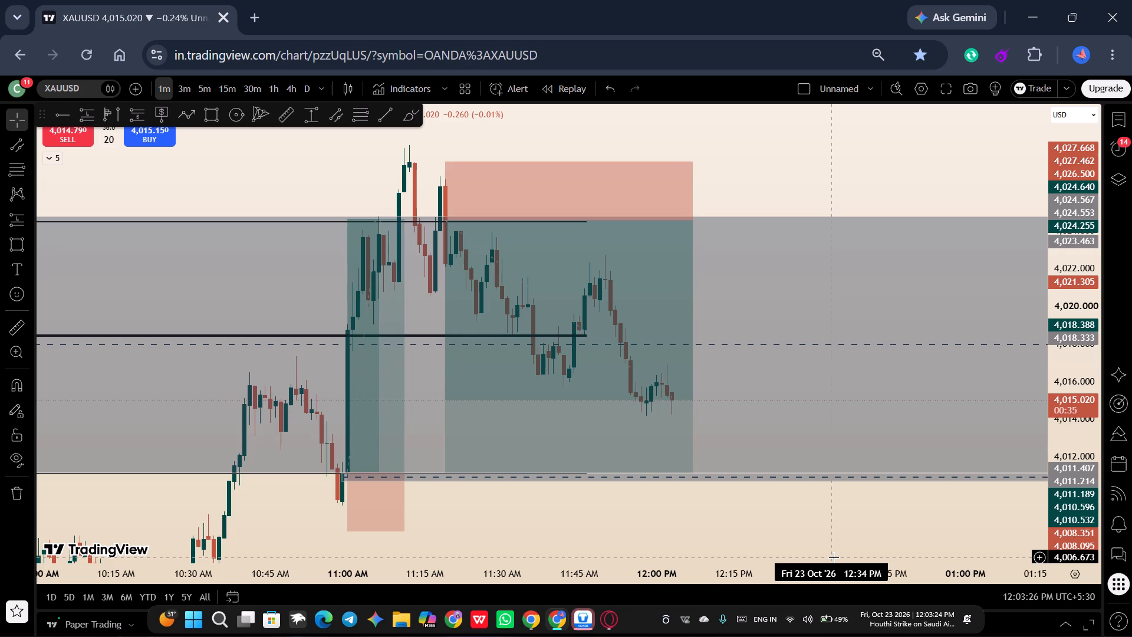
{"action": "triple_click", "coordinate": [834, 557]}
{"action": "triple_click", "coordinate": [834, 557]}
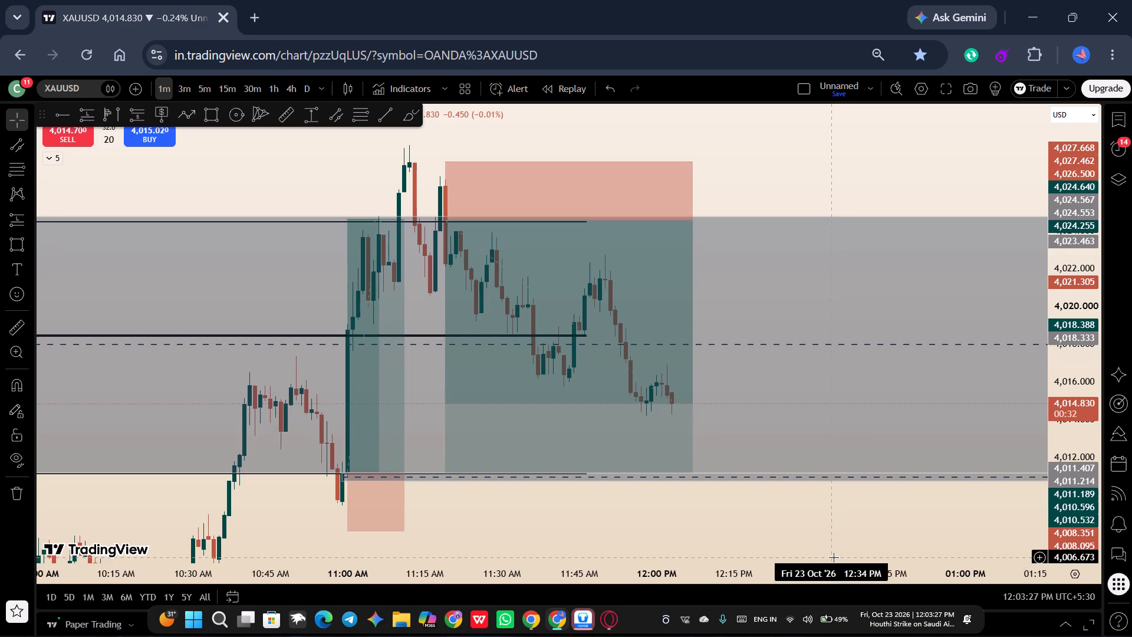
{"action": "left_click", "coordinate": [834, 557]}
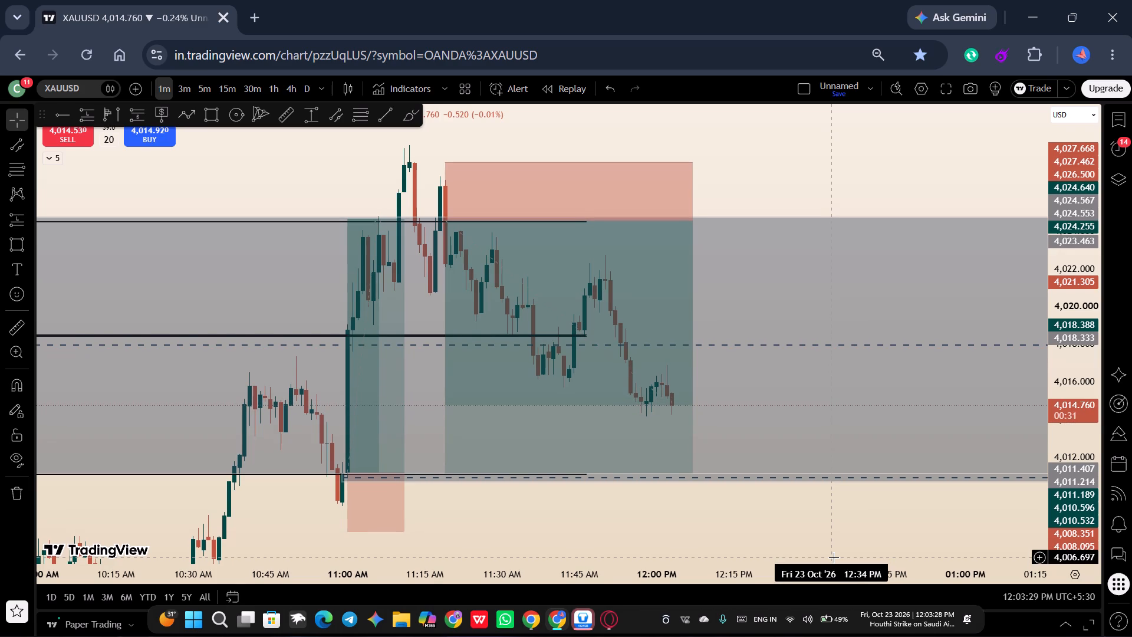
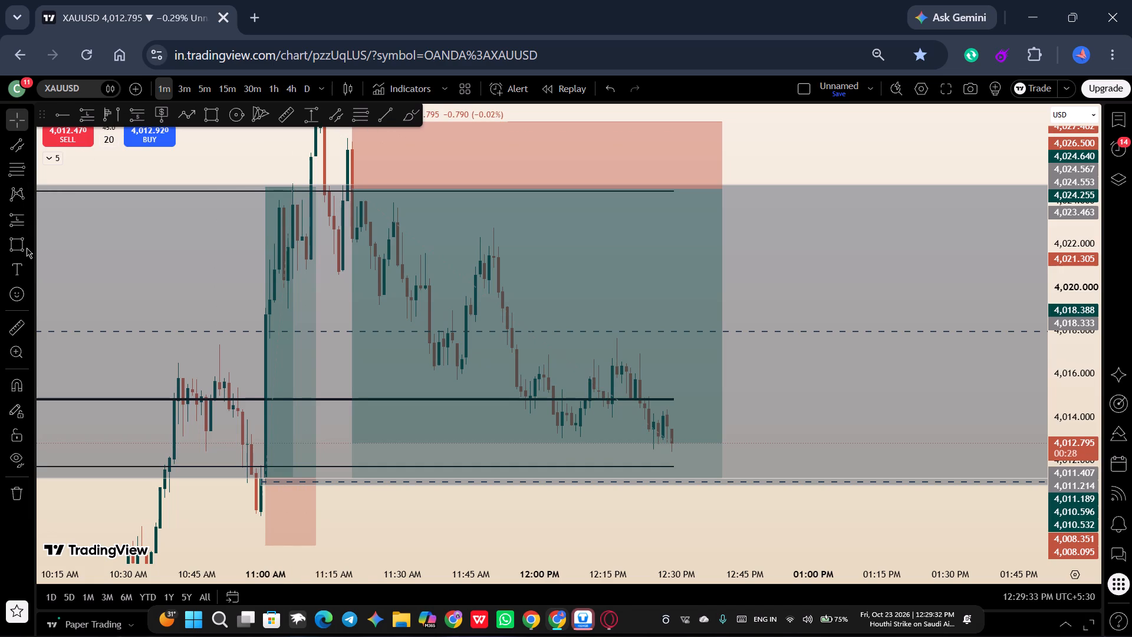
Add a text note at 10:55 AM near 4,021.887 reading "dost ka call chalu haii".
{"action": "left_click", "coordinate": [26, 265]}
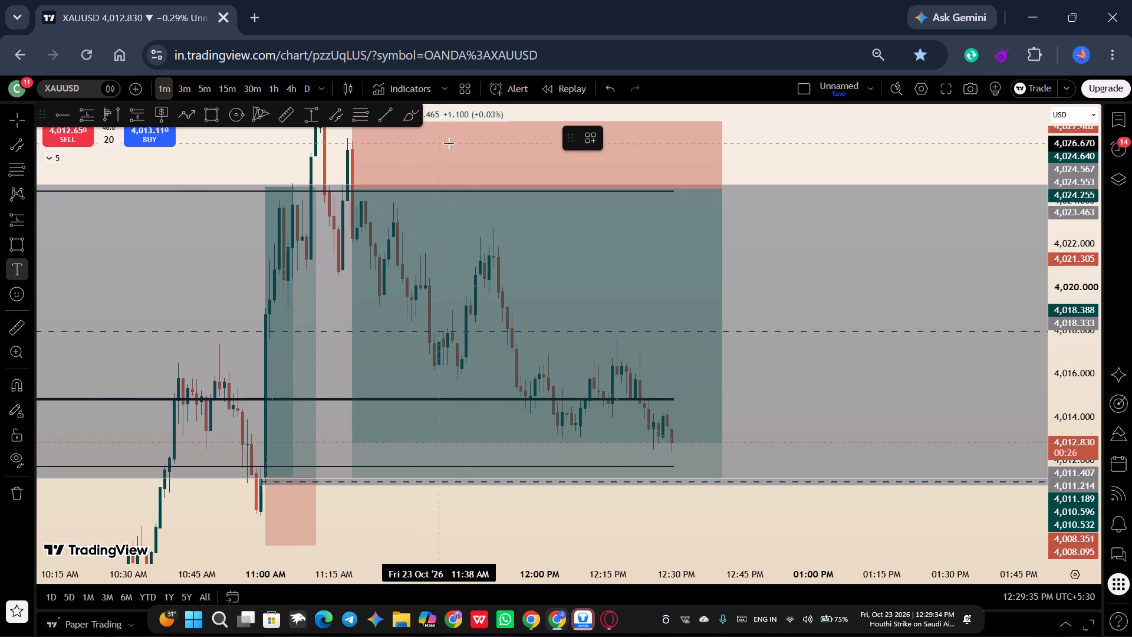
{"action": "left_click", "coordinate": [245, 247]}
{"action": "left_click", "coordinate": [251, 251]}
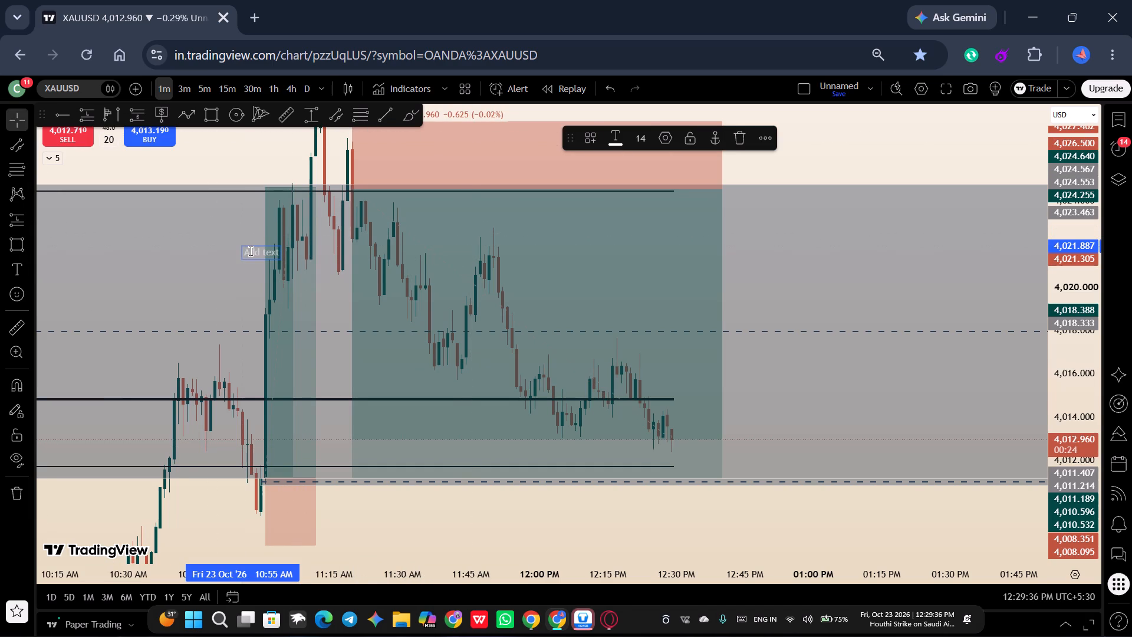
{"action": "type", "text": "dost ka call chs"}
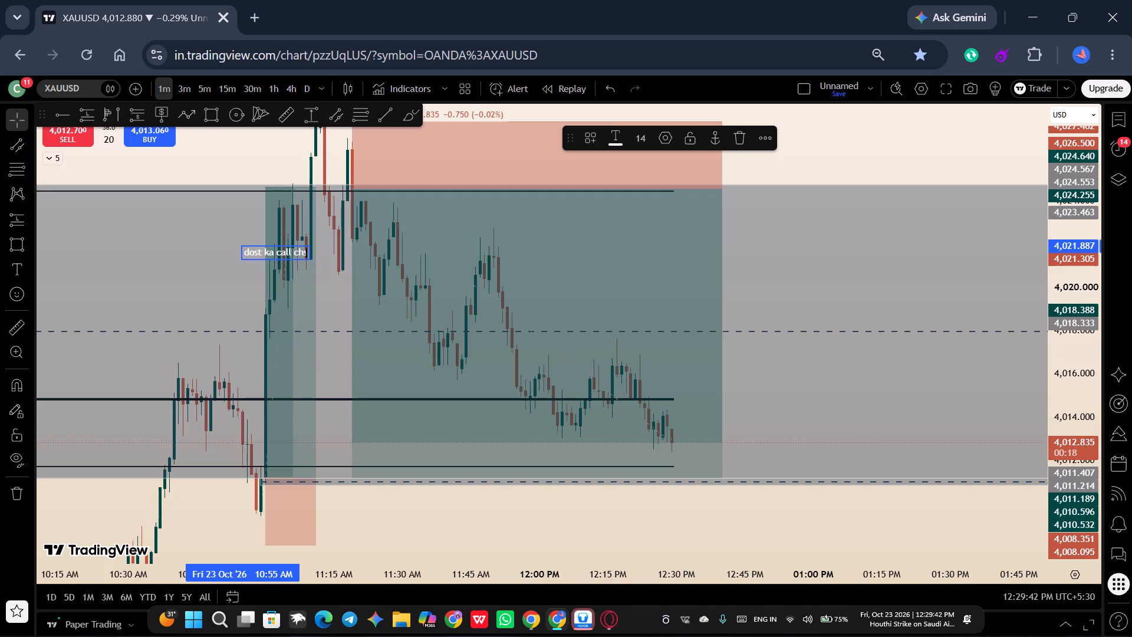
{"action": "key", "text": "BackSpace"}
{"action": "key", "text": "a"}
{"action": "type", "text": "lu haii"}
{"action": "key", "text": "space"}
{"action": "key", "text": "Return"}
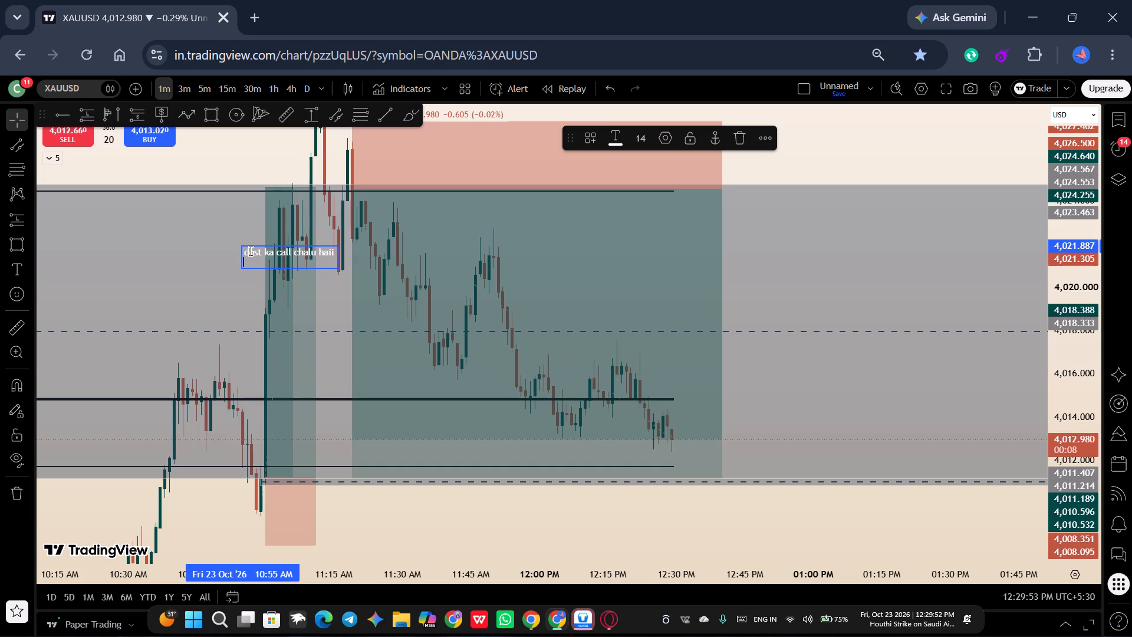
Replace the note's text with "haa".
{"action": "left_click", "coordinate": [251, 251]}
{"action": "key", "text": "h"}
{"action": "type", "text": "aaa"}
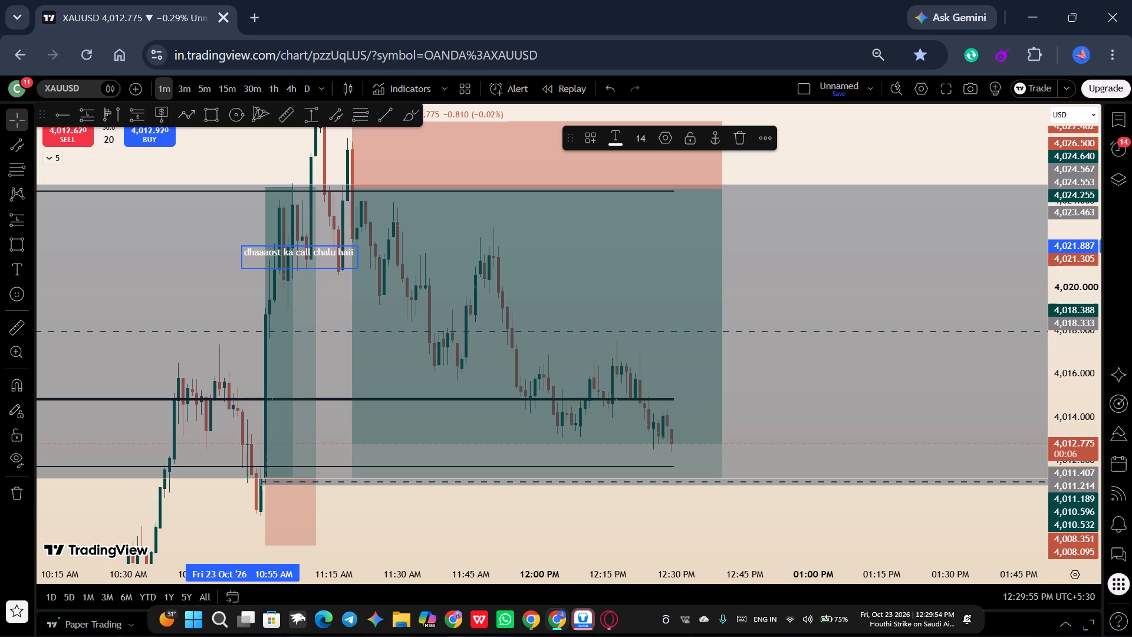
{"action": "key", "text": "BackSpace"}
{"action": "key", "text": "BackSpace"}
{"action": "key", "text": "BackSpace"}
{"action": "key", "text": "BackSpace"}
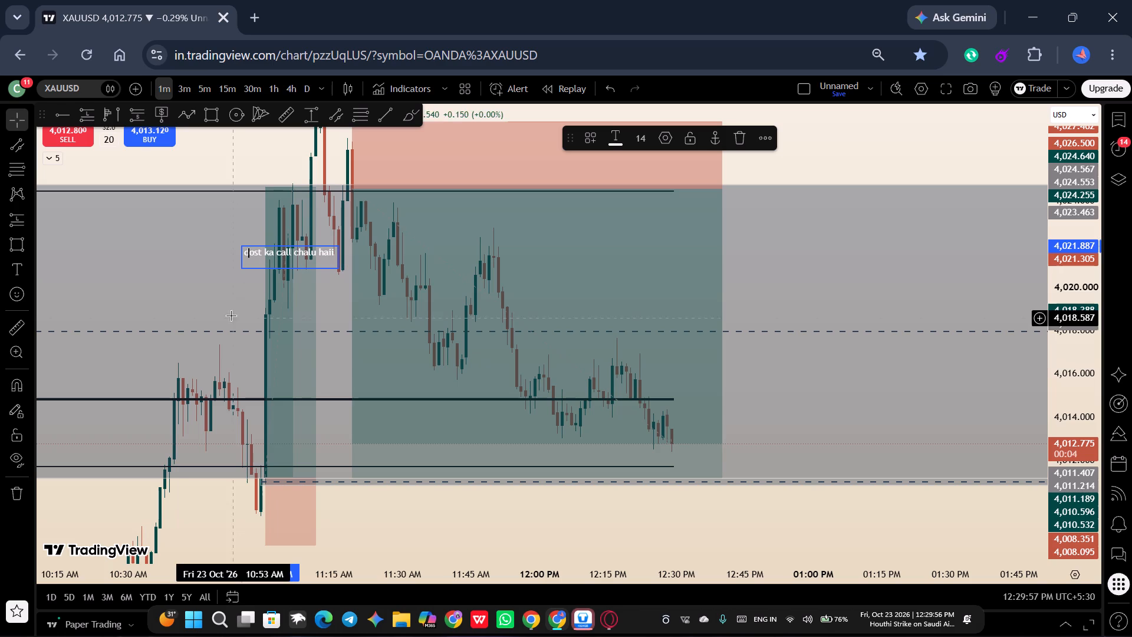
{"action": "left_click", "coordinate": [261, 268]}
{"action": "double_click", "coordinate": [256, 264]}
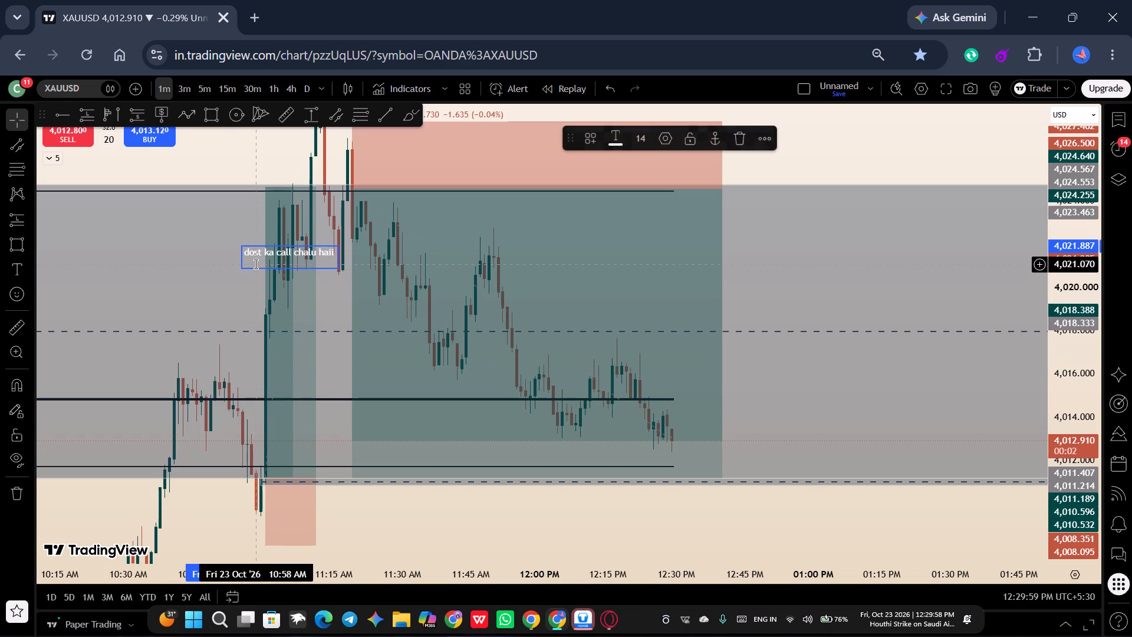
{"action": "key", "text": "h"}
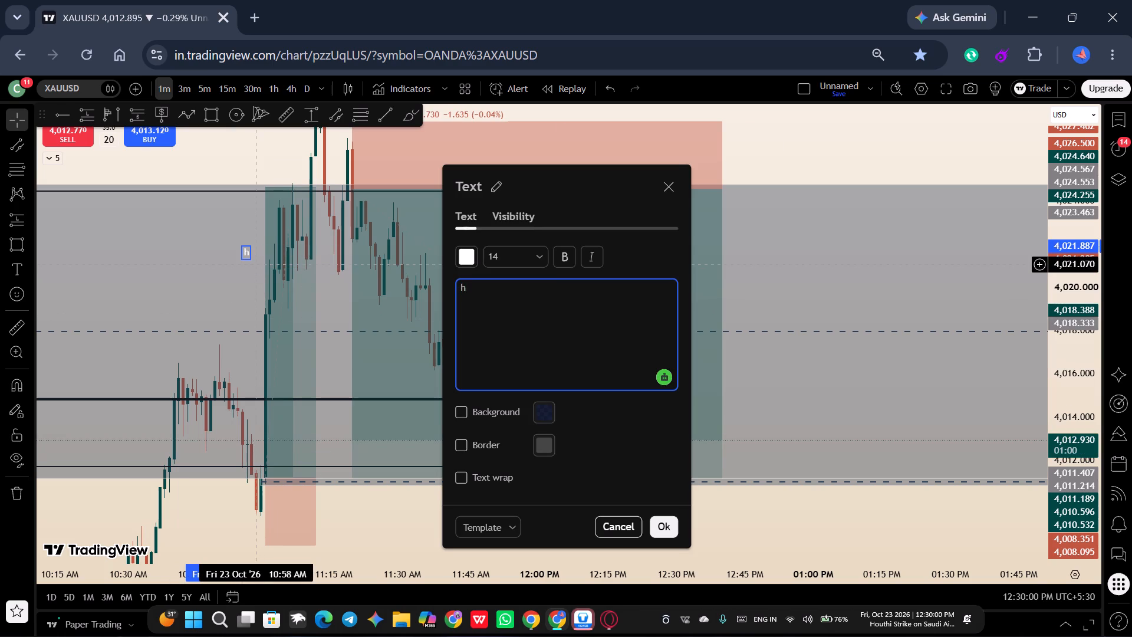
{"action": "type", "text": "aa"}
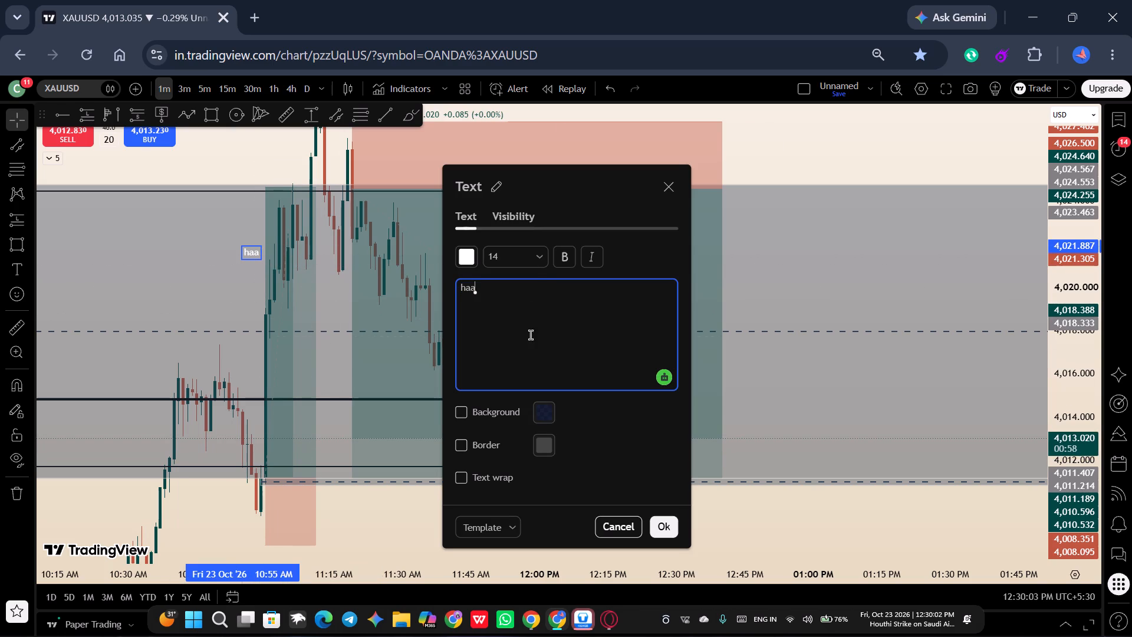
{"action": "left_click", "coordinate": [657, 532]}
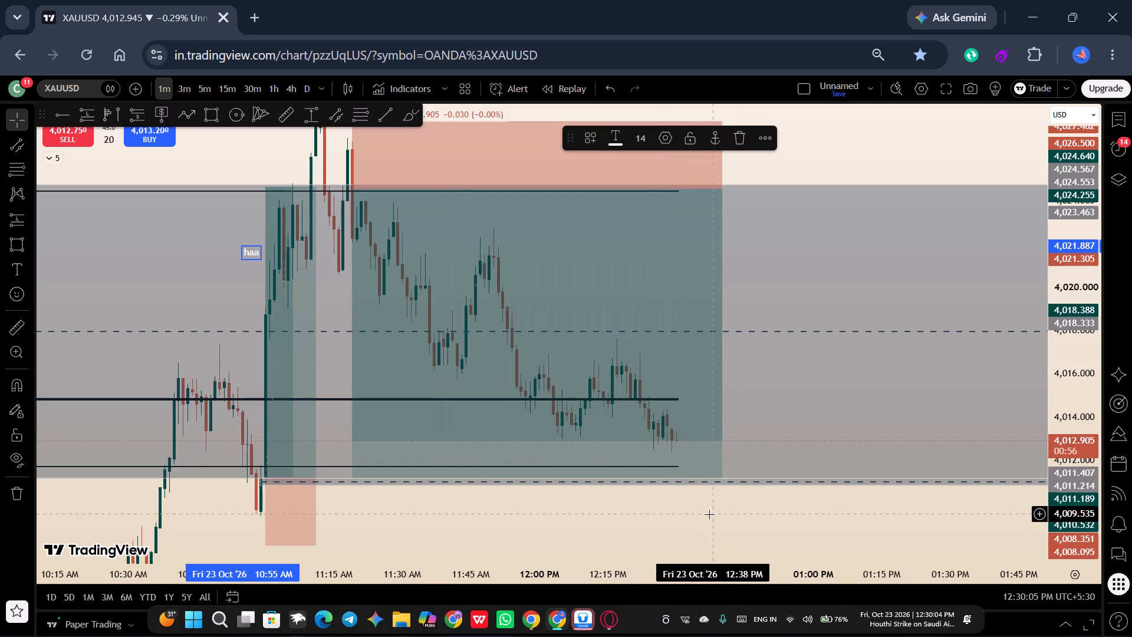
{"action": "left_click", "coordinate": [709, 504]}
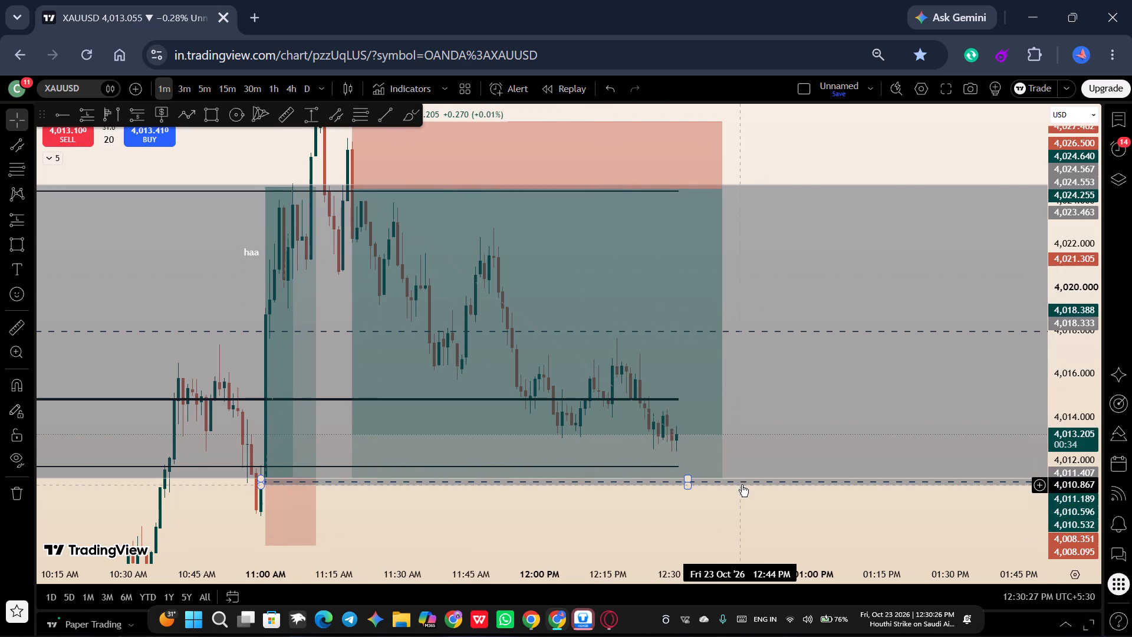
Move the thin rectangle below the value area down to the 10:59 AM low, at about 4,009.5.
{"action": "left_click_drag", "start_coordinate": [742, 485], "coordinate": [735, 517]}
{"action": "left_click", "coordinate": [754, 496]}
Place a long position on the thin rectangle starting at 12:46 PM, with entry at 4,009.505 and stop at 4,006.477.
{"action": "left_click_drag", "start_coordinate": [759, 492], "coordinate": [799, 397]}
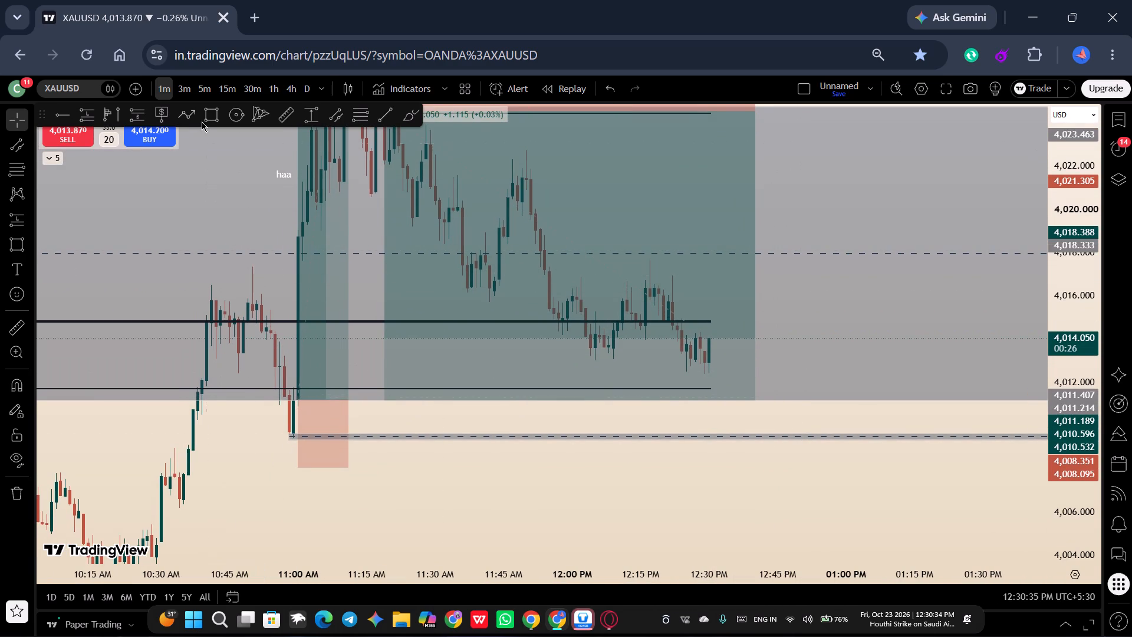
{"action": "left_click", "coordinate": [88, 114]}
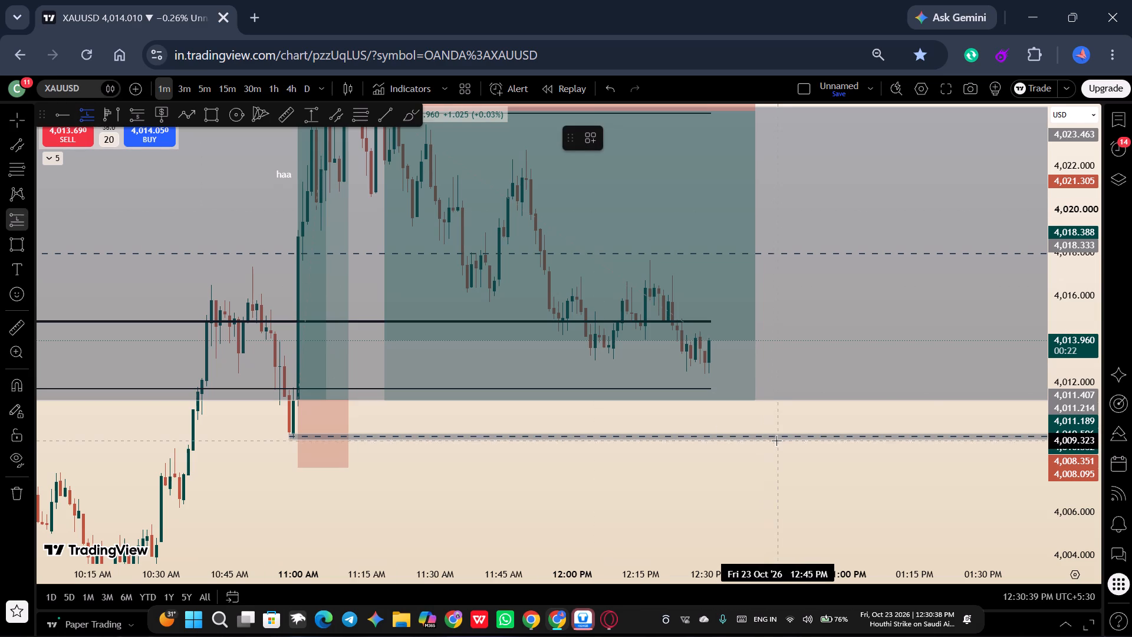
{"action": "left_click", "coordinate": [782, 436]}
{"action": "left_click_drag", "start_coordinate": [768, 503], "coordinate": [752, 464]}
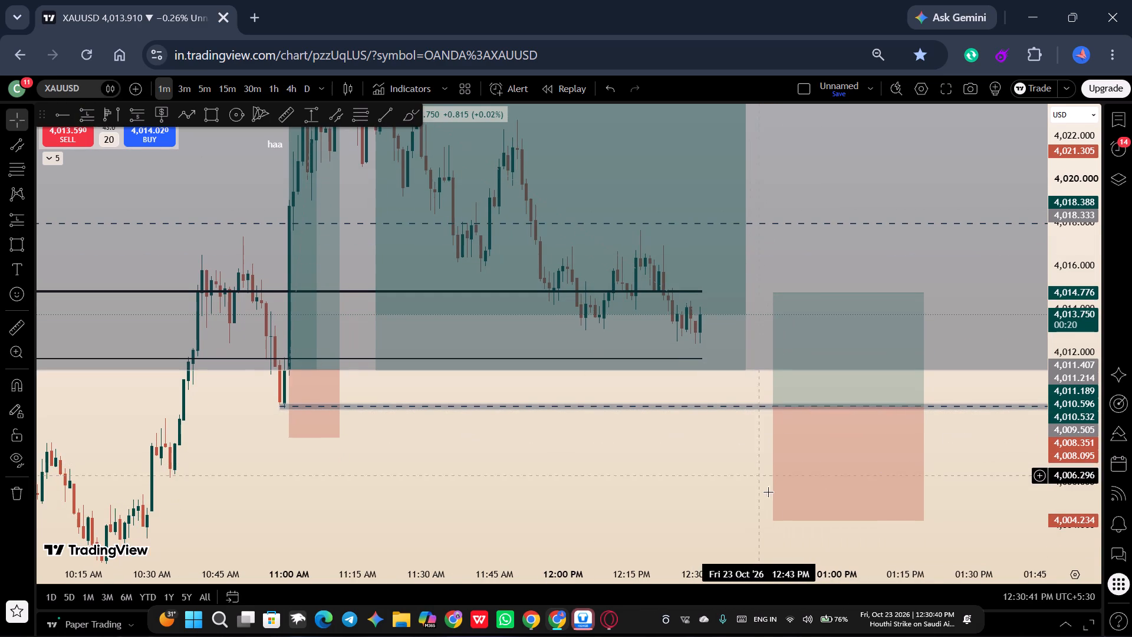
{"action": "left_click_drag", "start_coordinate": [771, 516], "coordinate": [774, 465]}
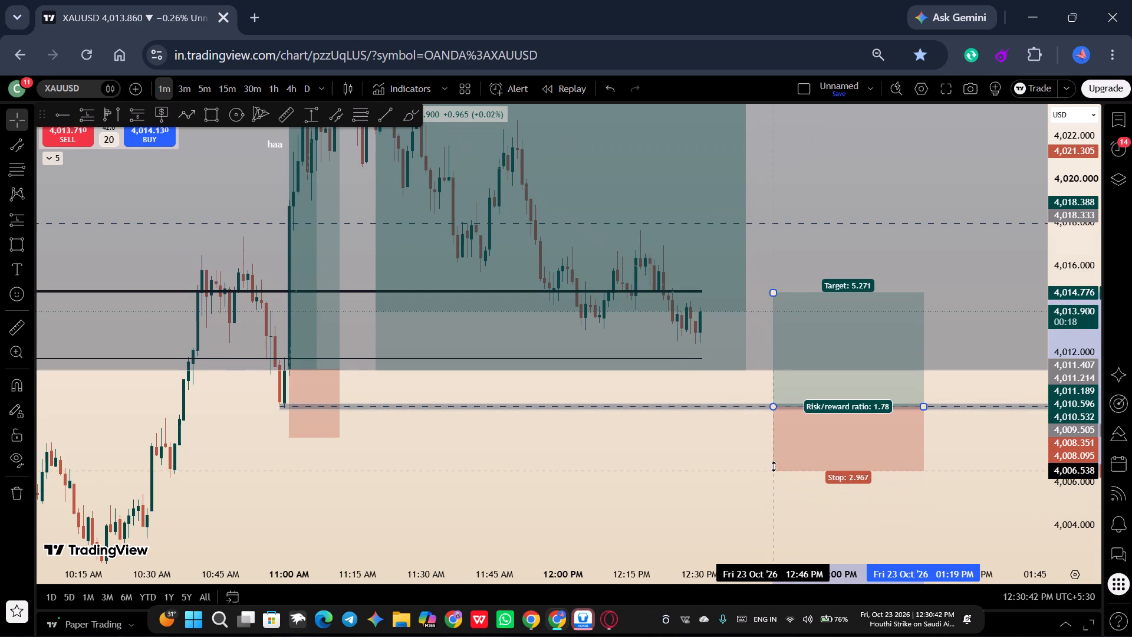
{"action": "left_click_drag", "start_coordinate": [774, 465], "coordinate": [772, 471]}
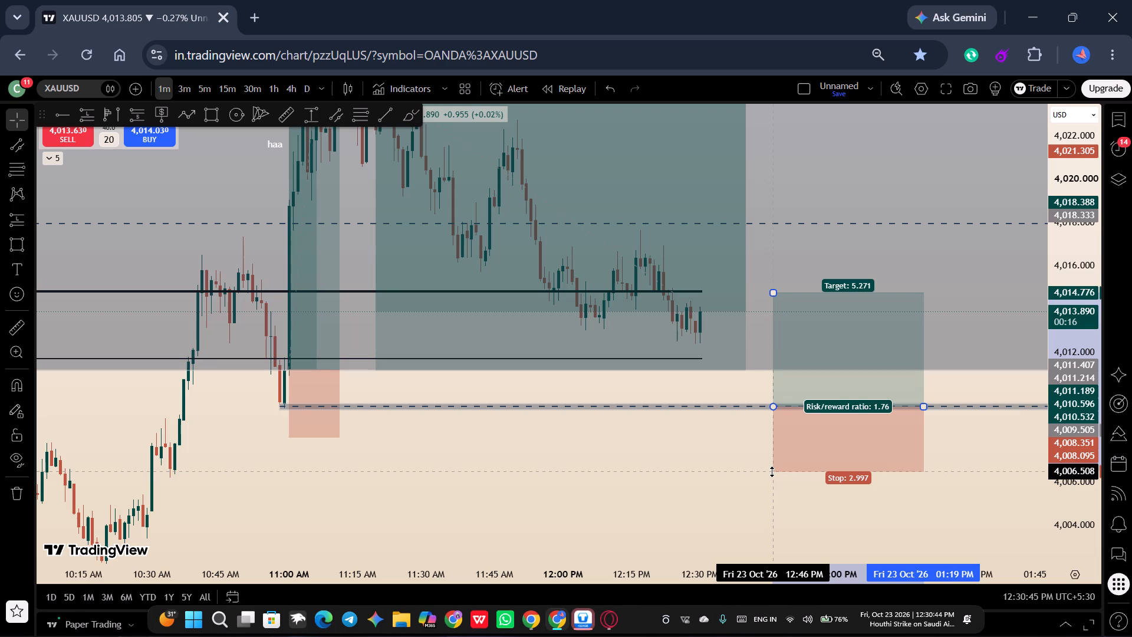
{"action": "left_click_drag", "start_coordinate": [772, 471], "coordinate": [771, 472]}
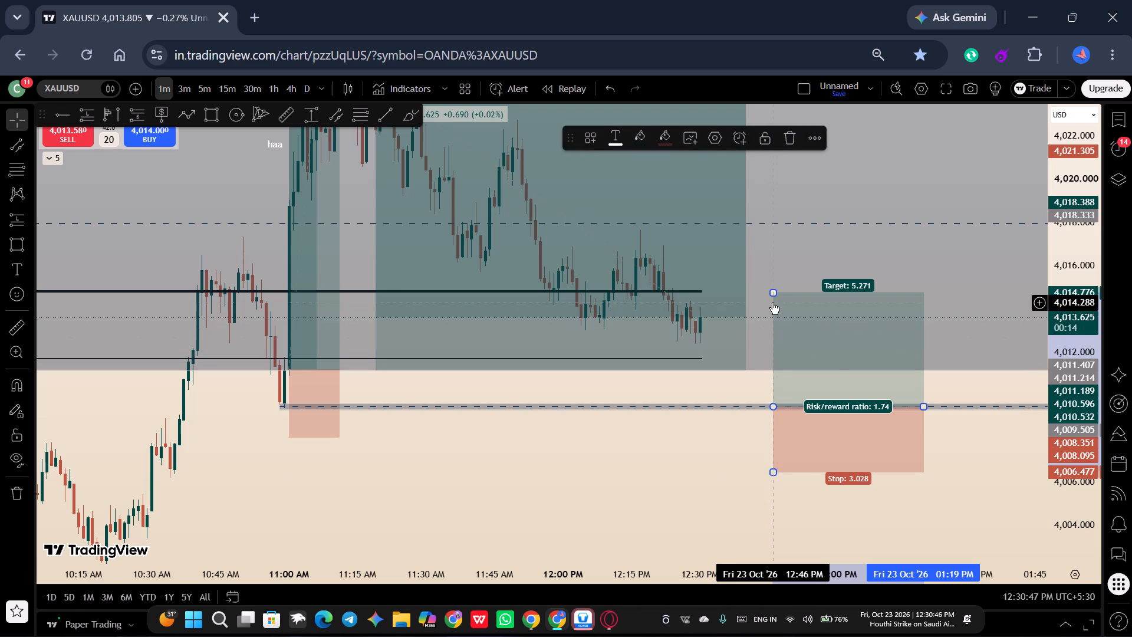
Raise the new long position's target to 4,024.733, at the top of the large grey value area rectangle.
{"action": "left_click_drag", "start_coordinate": [695, 444], "coordinate": [721, 553]}
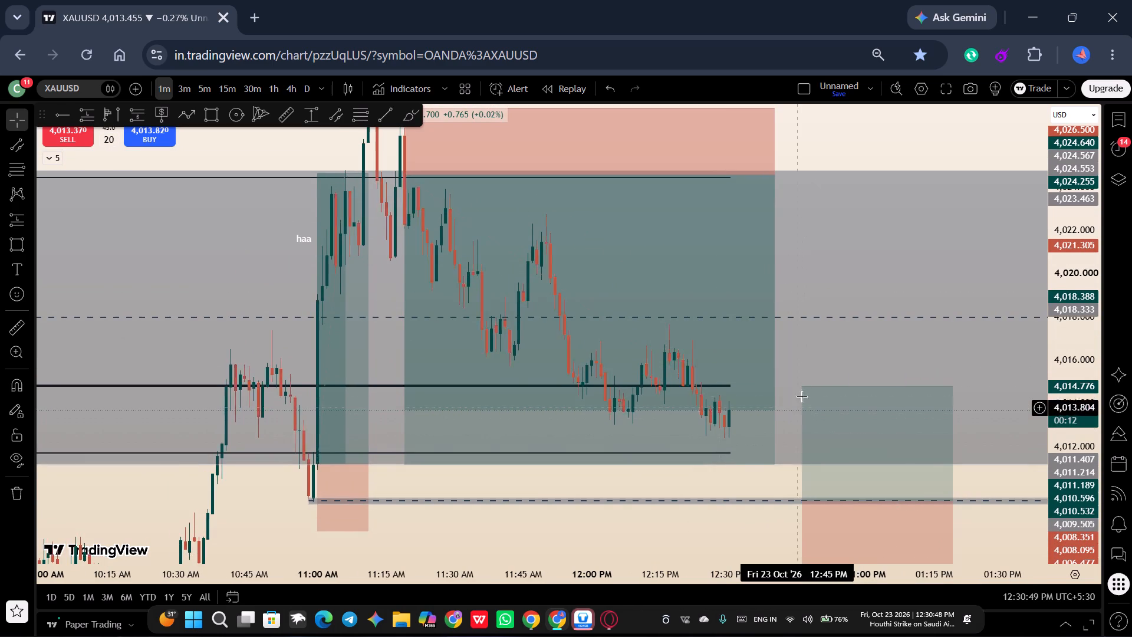
{"action": "left_click_drag", "start_coordinate": [800, 386], "coordinate": [818, 174]}
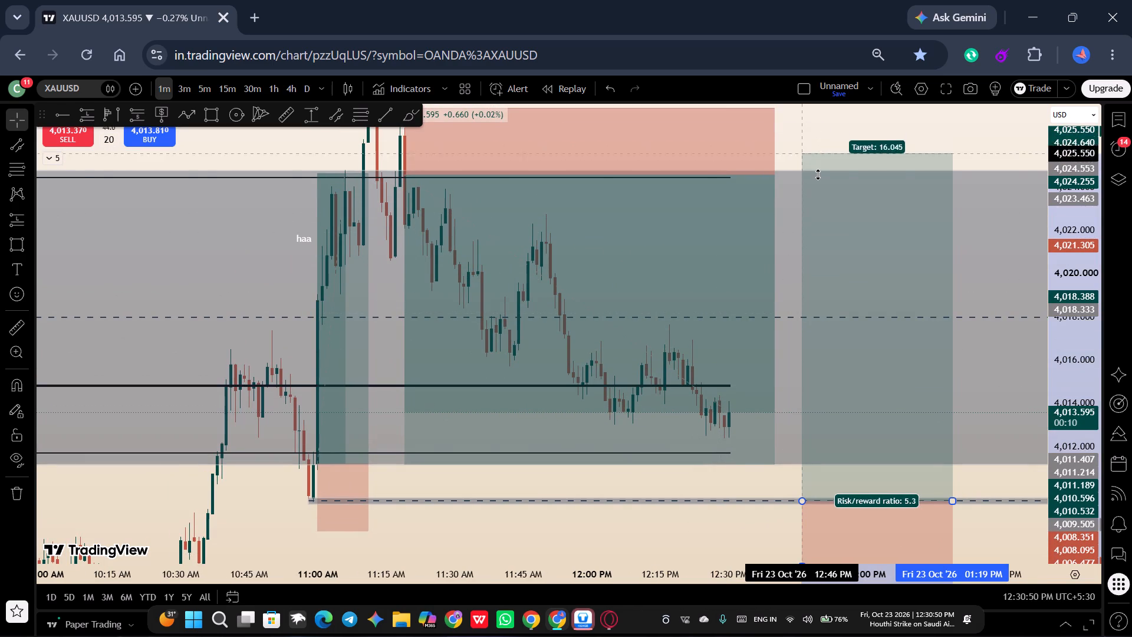
{"action": "left_click_drag", "start_coordinate": [818, 174], "coordinate": [819, 171]}
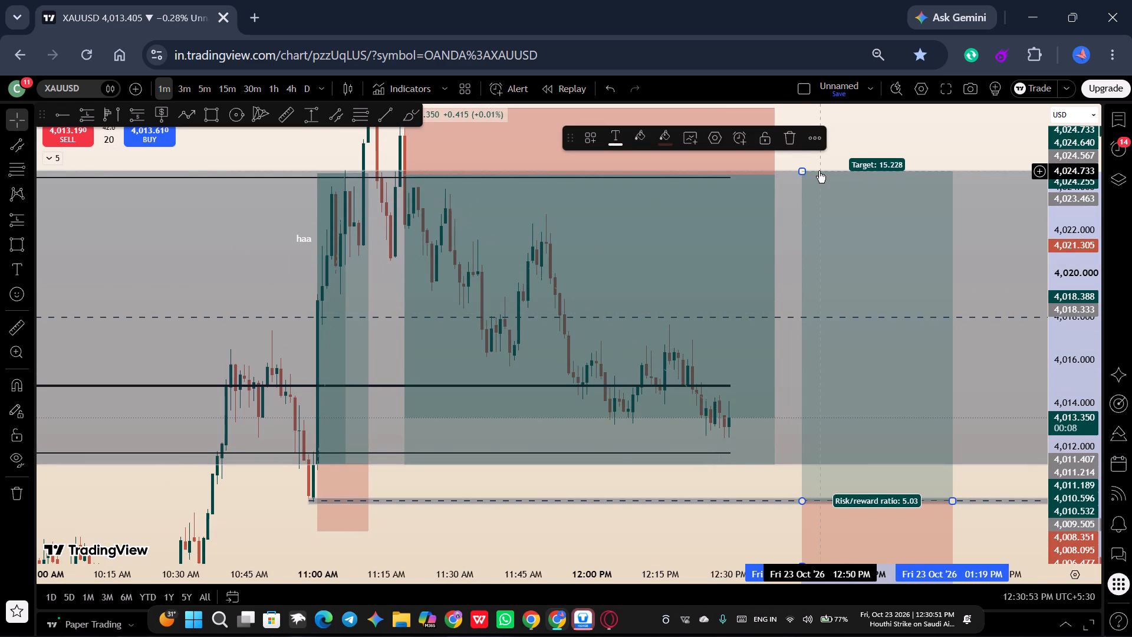
{"action": "left_click", "coordinate": [863, 133]}
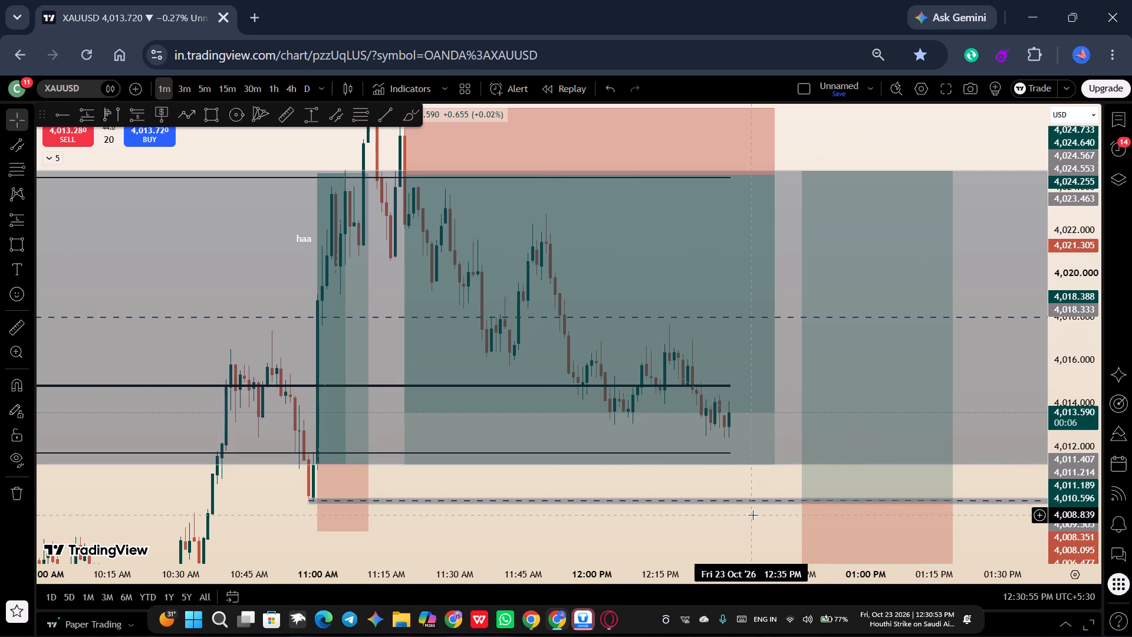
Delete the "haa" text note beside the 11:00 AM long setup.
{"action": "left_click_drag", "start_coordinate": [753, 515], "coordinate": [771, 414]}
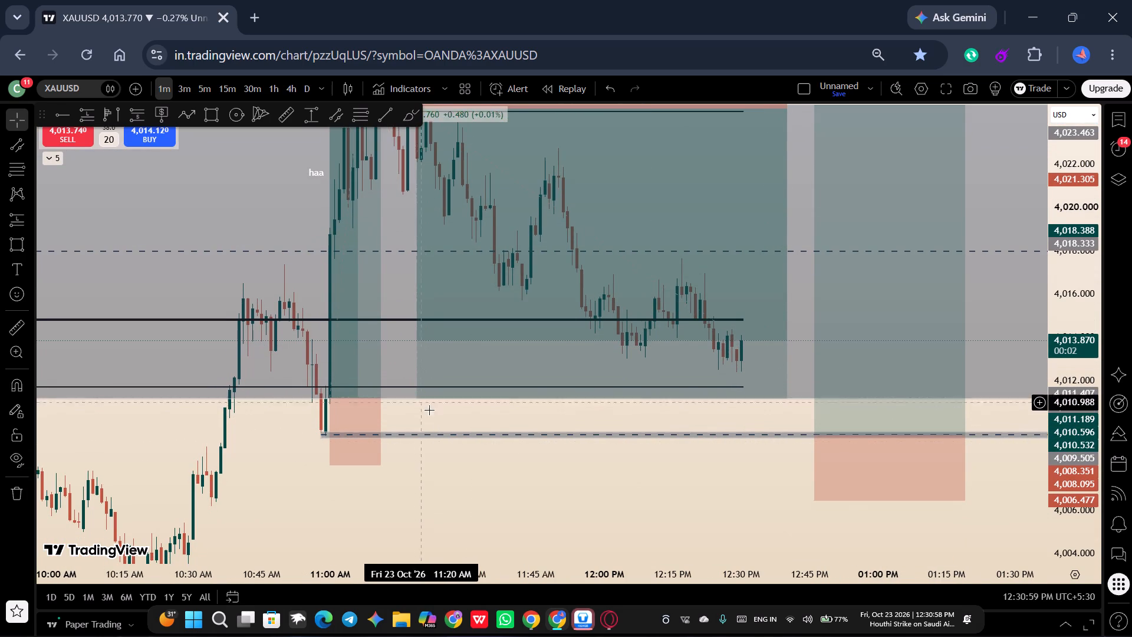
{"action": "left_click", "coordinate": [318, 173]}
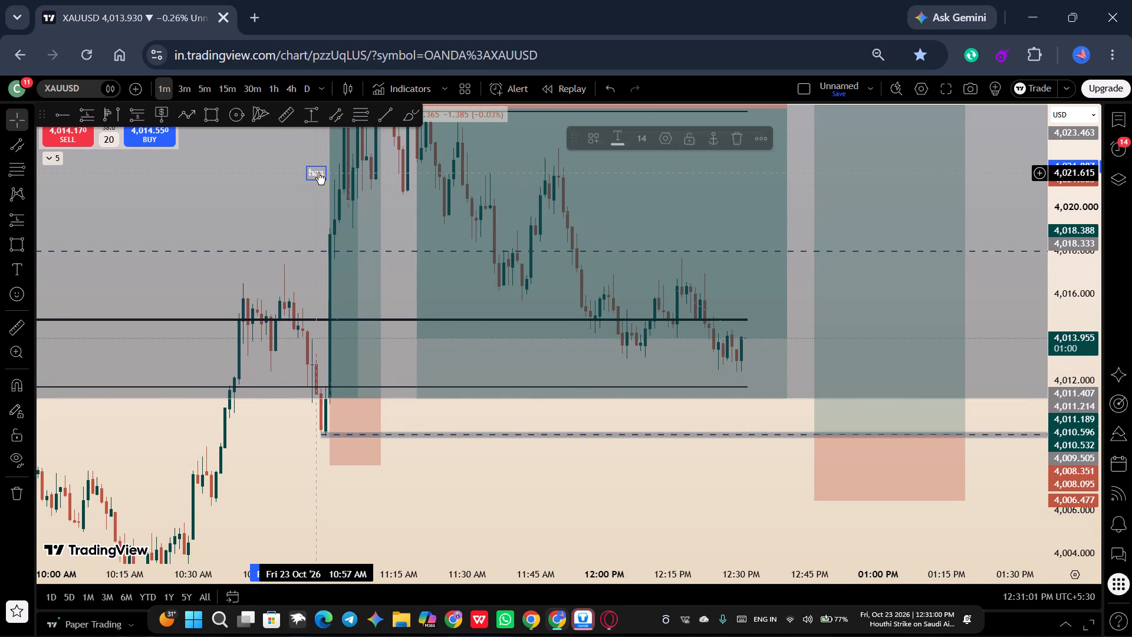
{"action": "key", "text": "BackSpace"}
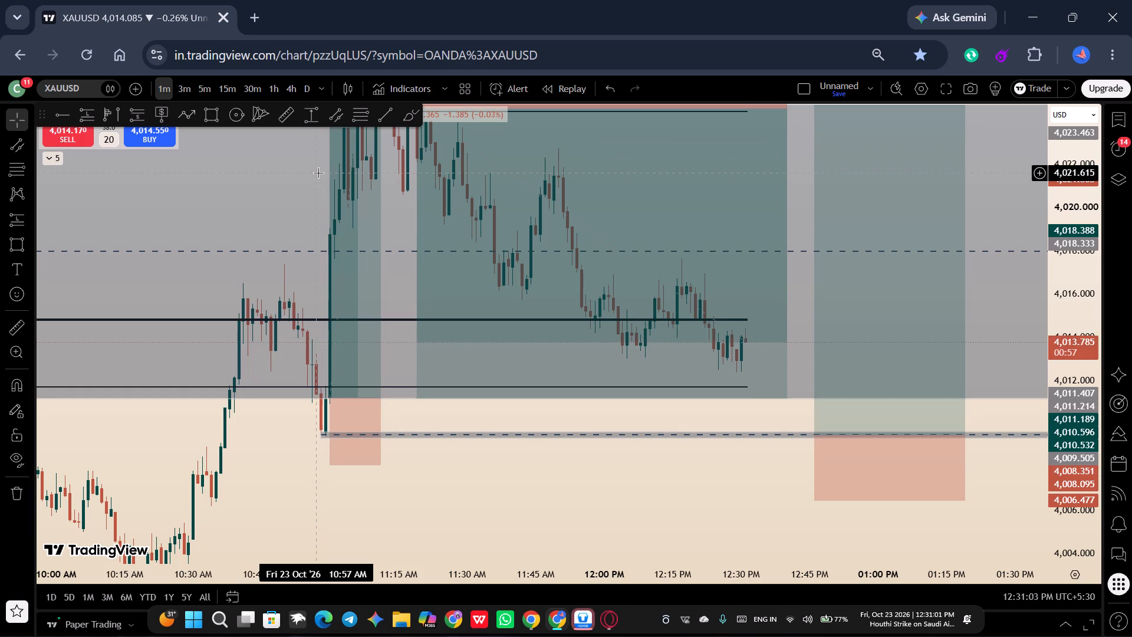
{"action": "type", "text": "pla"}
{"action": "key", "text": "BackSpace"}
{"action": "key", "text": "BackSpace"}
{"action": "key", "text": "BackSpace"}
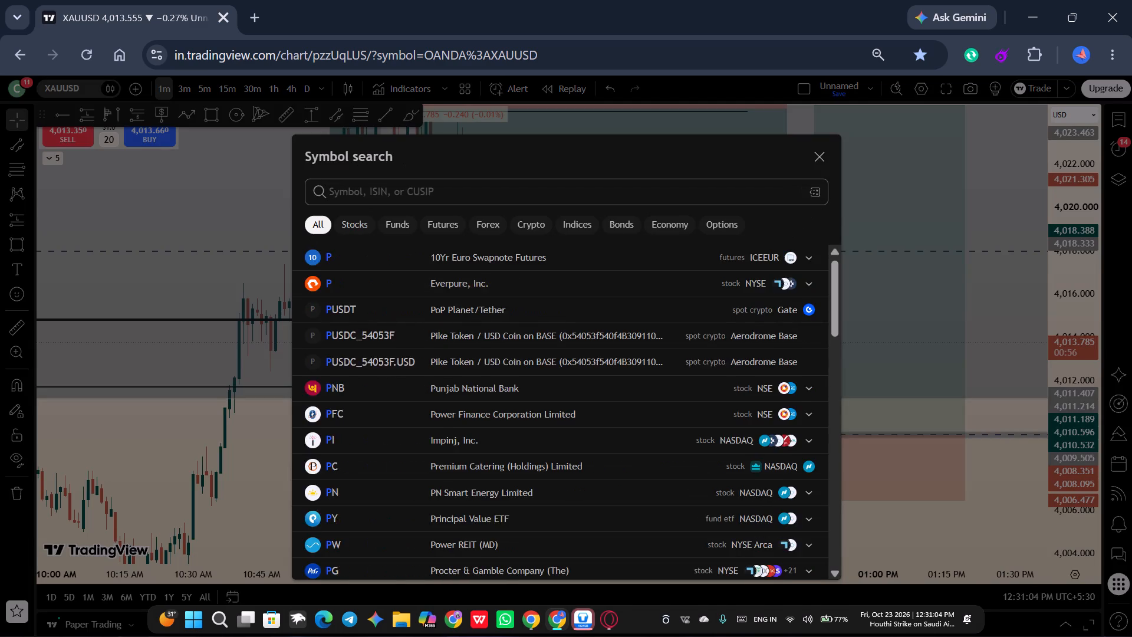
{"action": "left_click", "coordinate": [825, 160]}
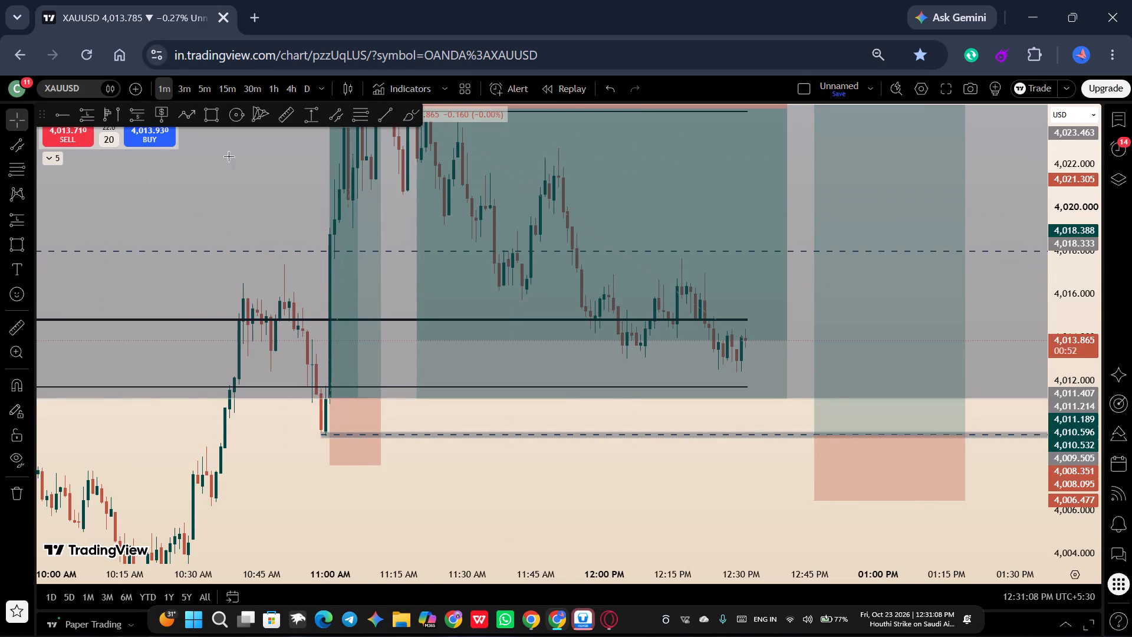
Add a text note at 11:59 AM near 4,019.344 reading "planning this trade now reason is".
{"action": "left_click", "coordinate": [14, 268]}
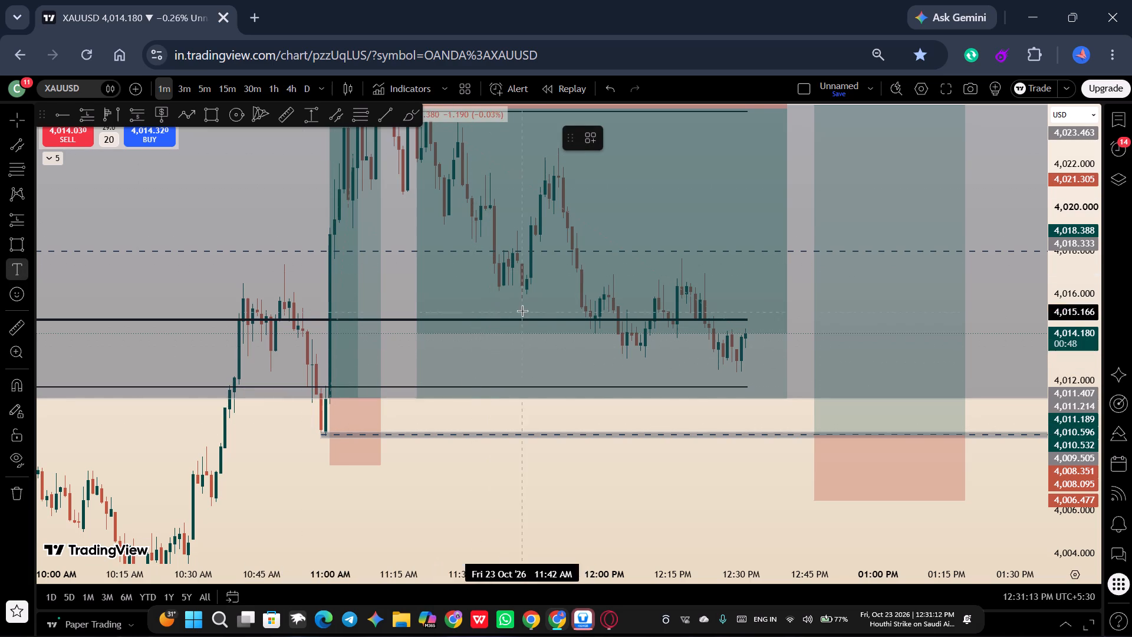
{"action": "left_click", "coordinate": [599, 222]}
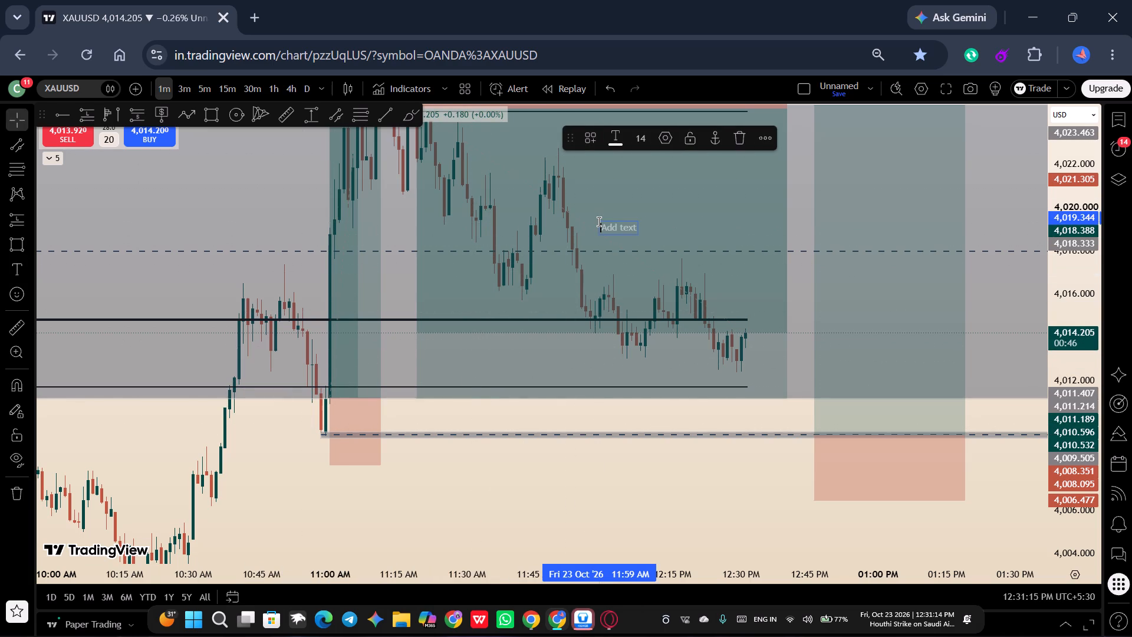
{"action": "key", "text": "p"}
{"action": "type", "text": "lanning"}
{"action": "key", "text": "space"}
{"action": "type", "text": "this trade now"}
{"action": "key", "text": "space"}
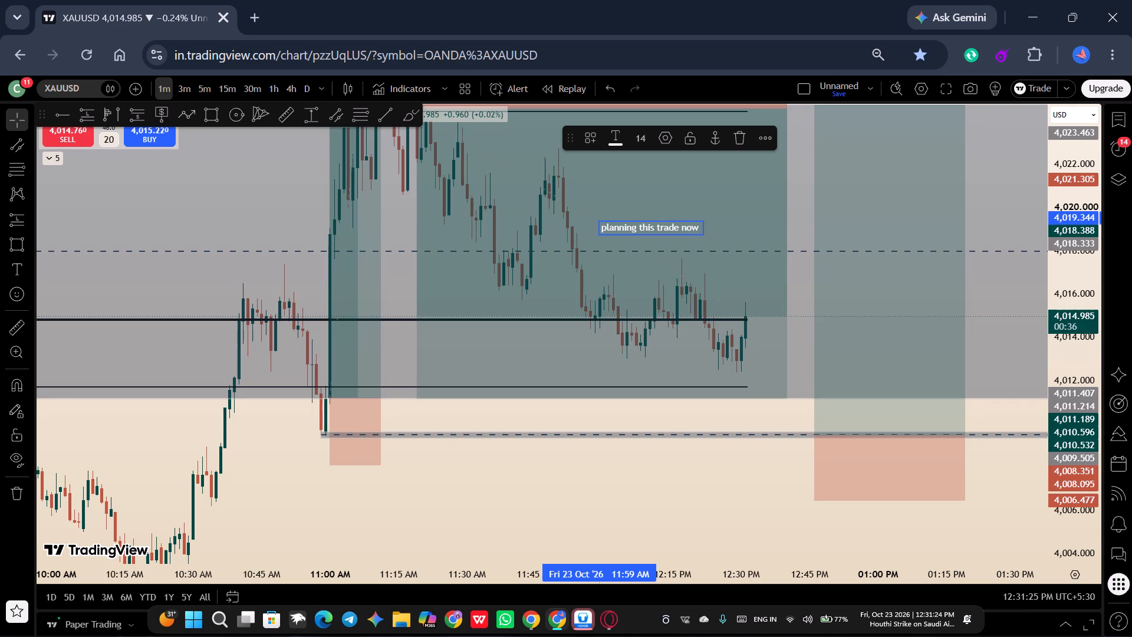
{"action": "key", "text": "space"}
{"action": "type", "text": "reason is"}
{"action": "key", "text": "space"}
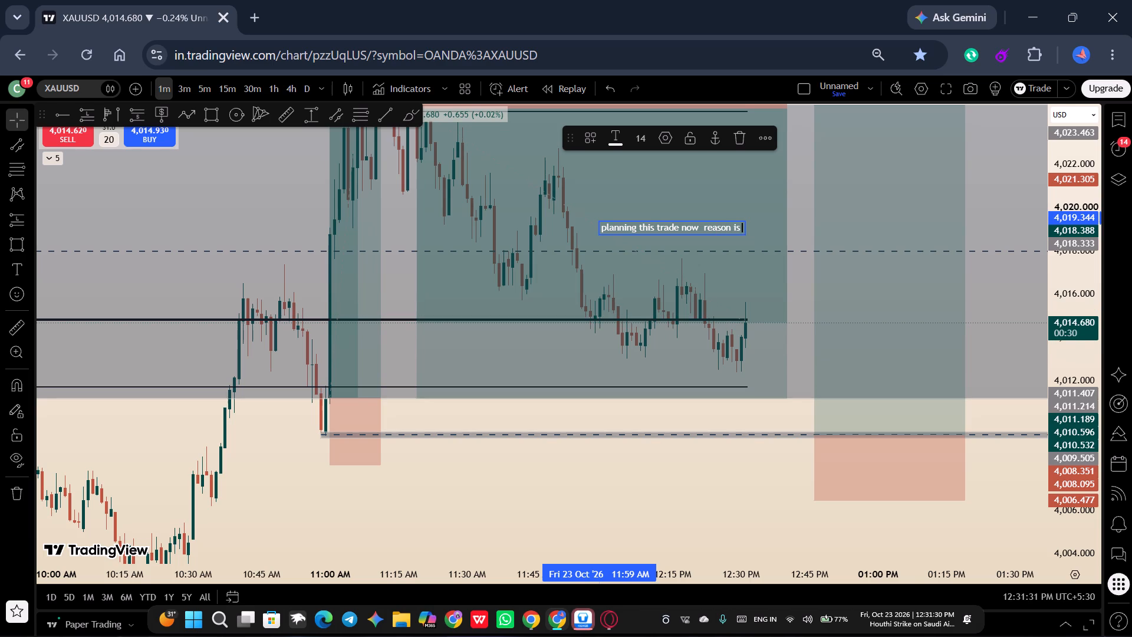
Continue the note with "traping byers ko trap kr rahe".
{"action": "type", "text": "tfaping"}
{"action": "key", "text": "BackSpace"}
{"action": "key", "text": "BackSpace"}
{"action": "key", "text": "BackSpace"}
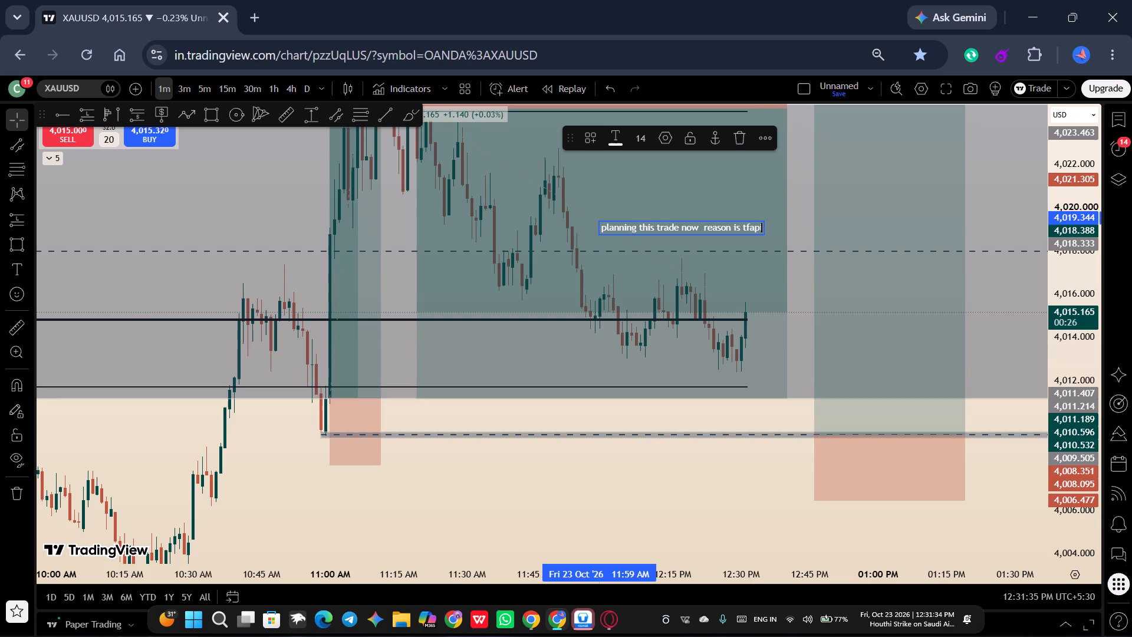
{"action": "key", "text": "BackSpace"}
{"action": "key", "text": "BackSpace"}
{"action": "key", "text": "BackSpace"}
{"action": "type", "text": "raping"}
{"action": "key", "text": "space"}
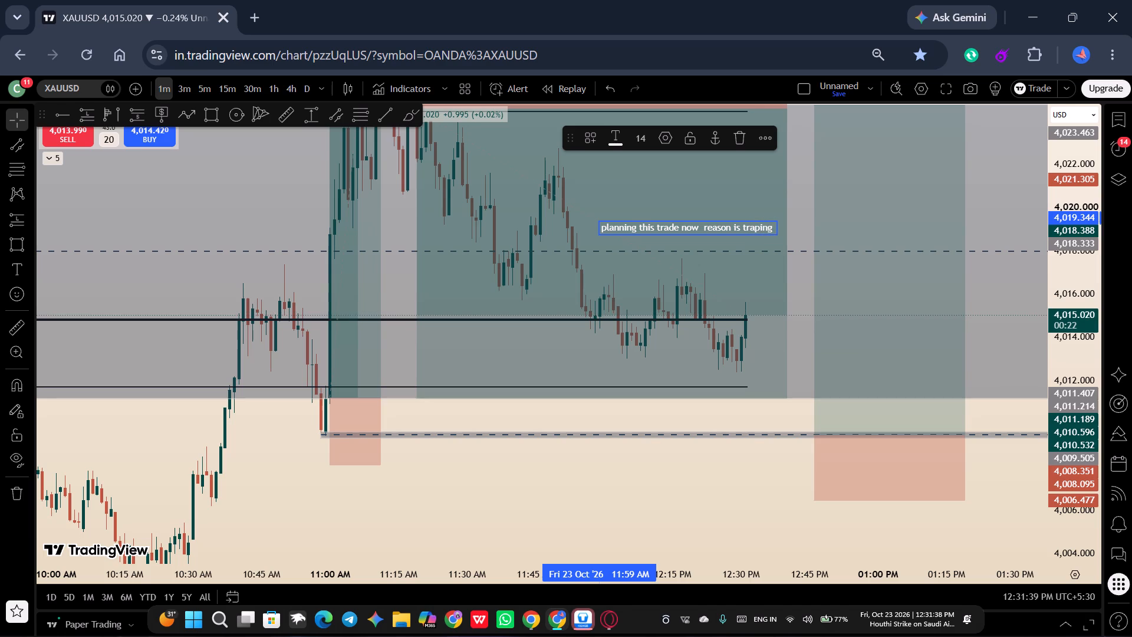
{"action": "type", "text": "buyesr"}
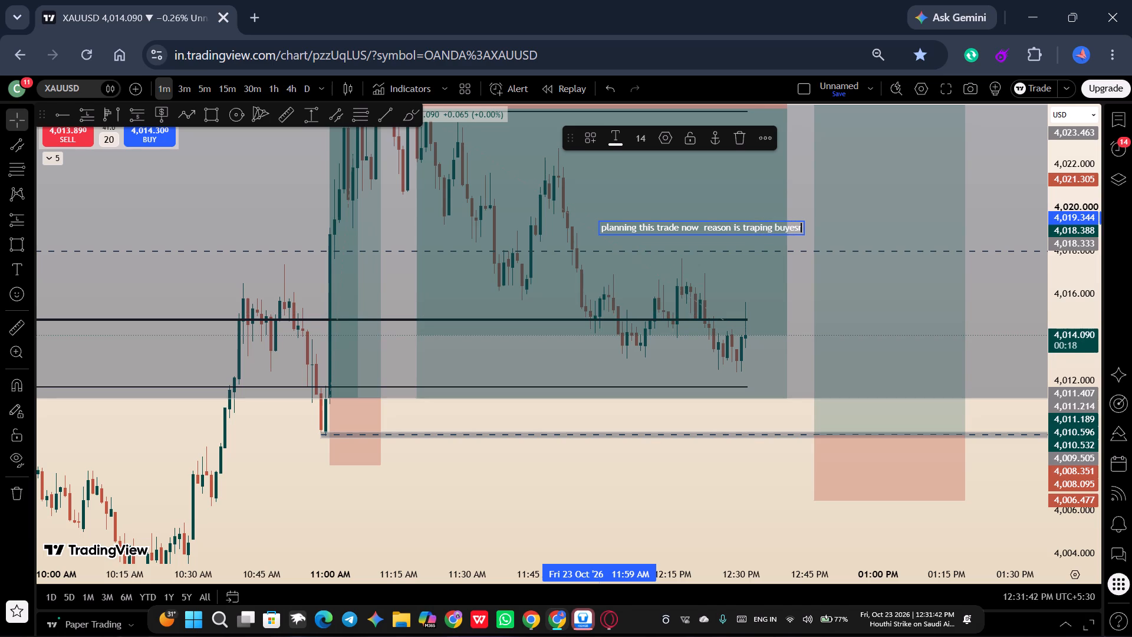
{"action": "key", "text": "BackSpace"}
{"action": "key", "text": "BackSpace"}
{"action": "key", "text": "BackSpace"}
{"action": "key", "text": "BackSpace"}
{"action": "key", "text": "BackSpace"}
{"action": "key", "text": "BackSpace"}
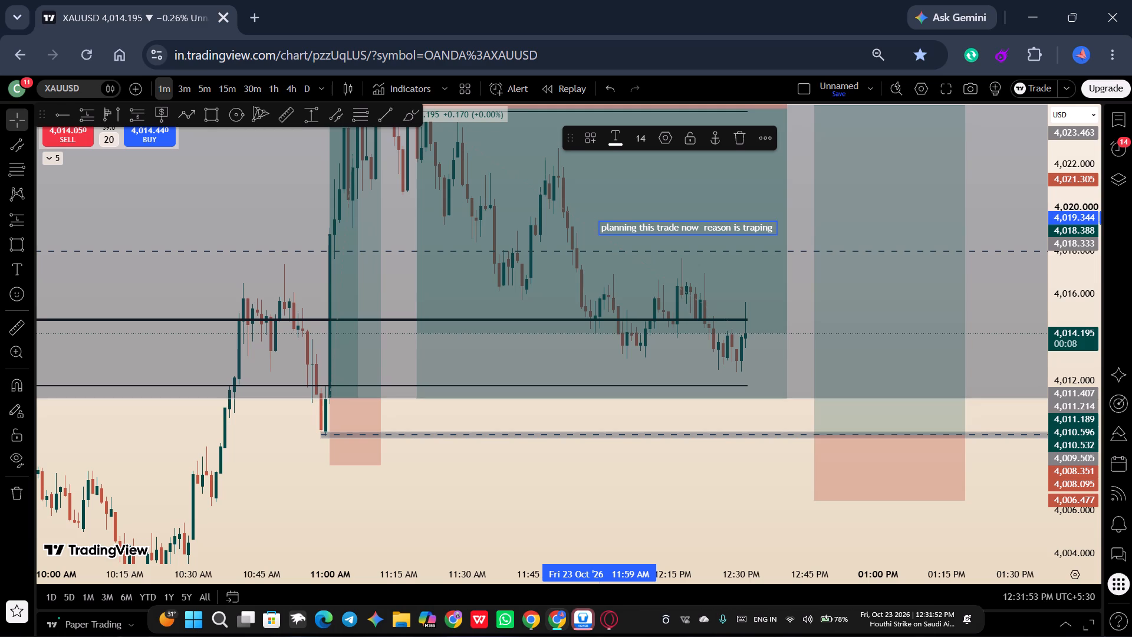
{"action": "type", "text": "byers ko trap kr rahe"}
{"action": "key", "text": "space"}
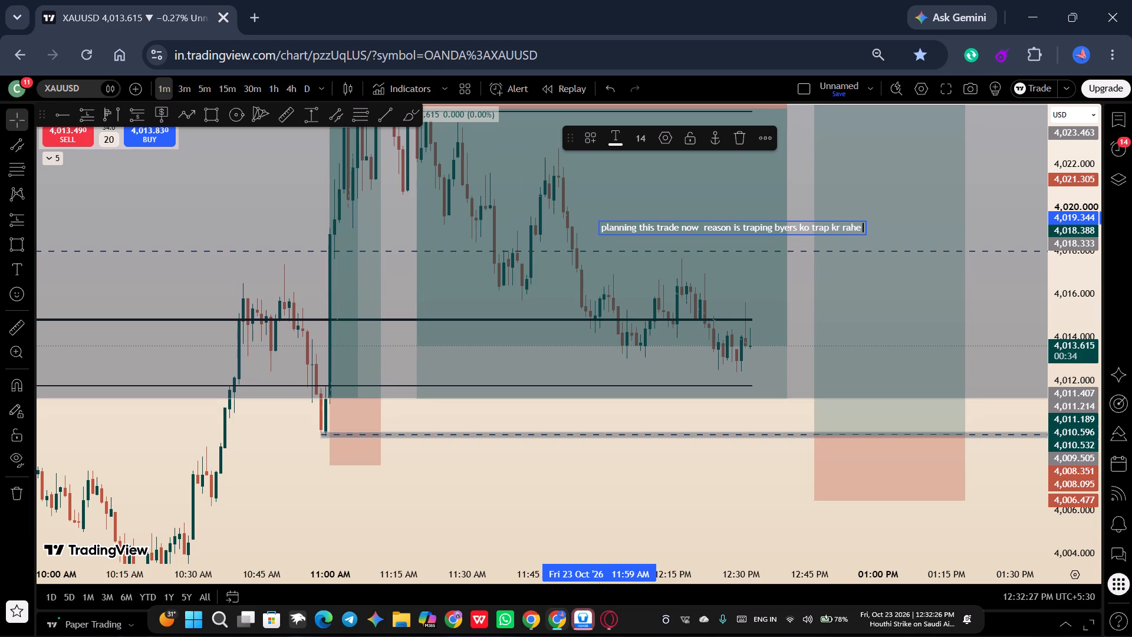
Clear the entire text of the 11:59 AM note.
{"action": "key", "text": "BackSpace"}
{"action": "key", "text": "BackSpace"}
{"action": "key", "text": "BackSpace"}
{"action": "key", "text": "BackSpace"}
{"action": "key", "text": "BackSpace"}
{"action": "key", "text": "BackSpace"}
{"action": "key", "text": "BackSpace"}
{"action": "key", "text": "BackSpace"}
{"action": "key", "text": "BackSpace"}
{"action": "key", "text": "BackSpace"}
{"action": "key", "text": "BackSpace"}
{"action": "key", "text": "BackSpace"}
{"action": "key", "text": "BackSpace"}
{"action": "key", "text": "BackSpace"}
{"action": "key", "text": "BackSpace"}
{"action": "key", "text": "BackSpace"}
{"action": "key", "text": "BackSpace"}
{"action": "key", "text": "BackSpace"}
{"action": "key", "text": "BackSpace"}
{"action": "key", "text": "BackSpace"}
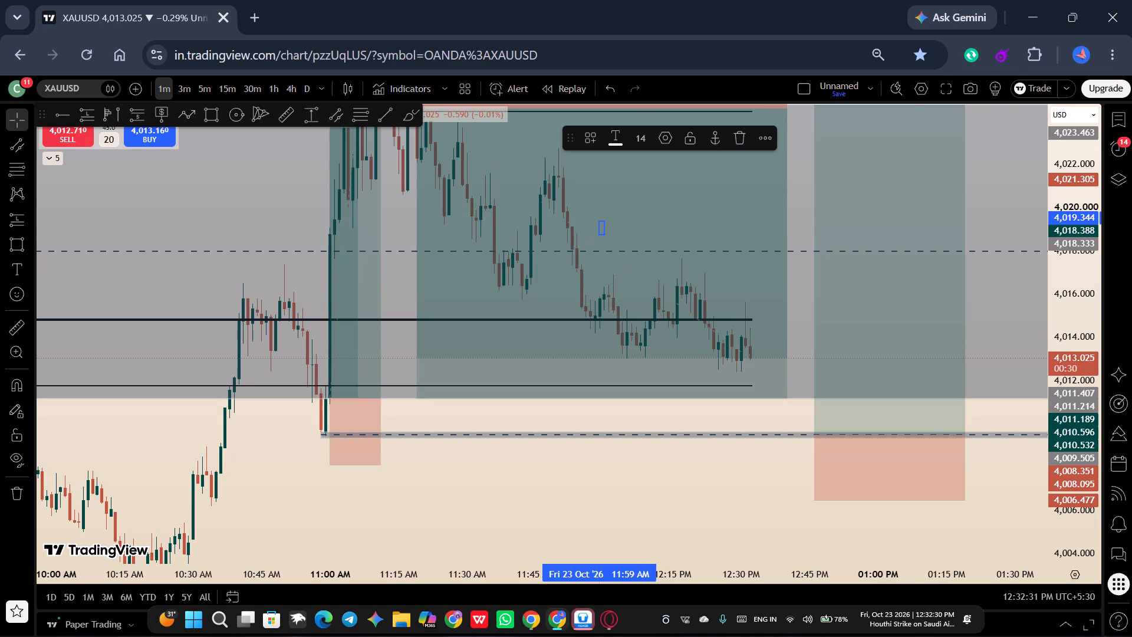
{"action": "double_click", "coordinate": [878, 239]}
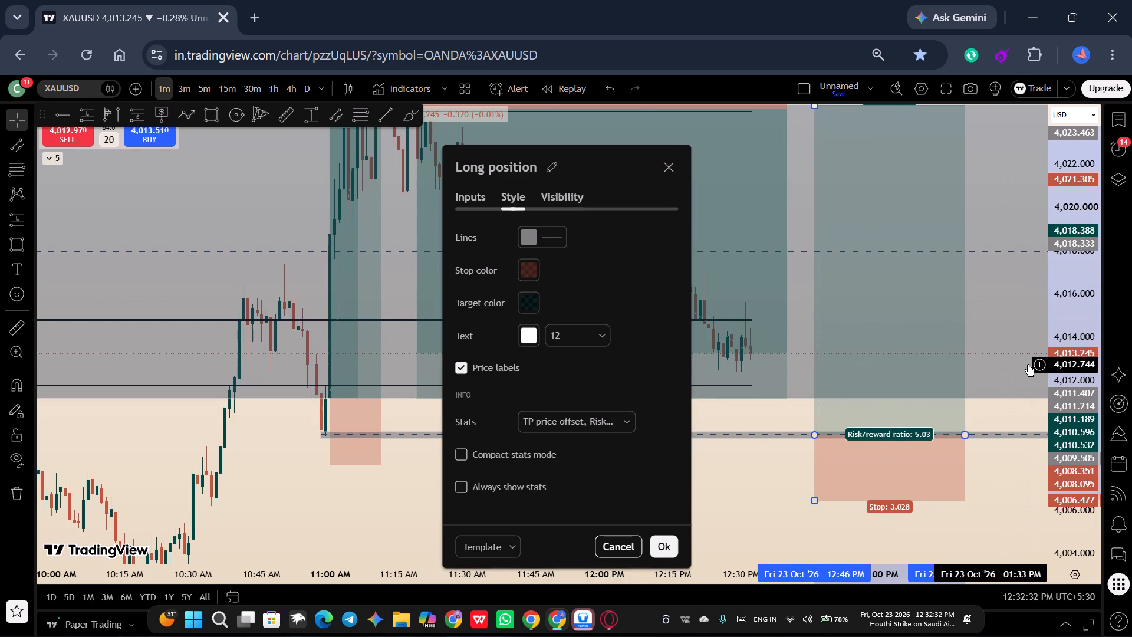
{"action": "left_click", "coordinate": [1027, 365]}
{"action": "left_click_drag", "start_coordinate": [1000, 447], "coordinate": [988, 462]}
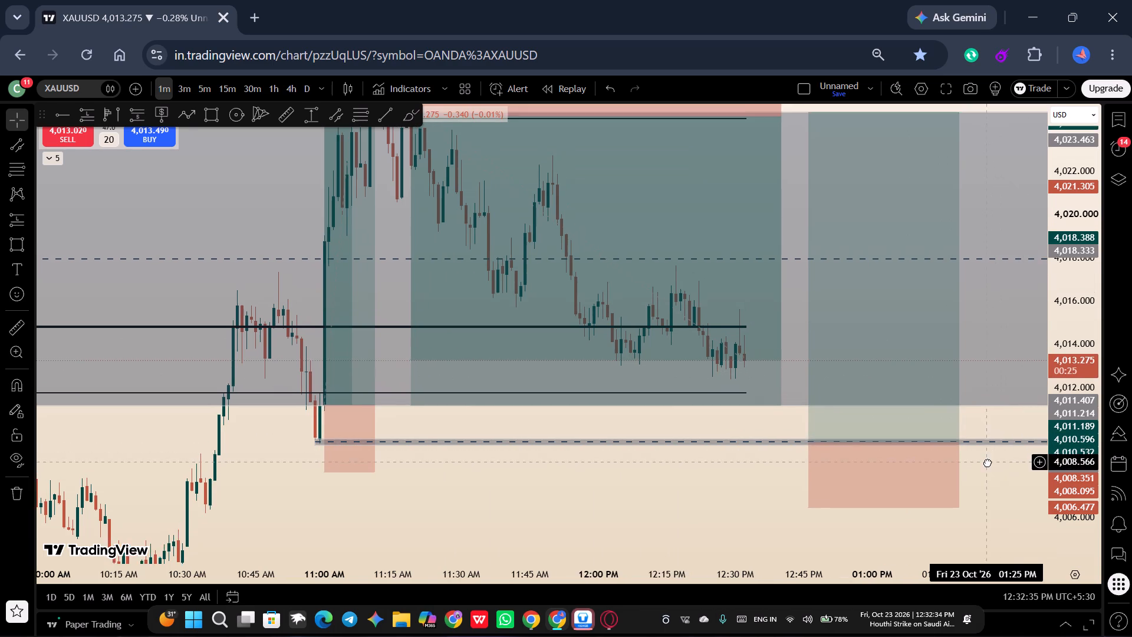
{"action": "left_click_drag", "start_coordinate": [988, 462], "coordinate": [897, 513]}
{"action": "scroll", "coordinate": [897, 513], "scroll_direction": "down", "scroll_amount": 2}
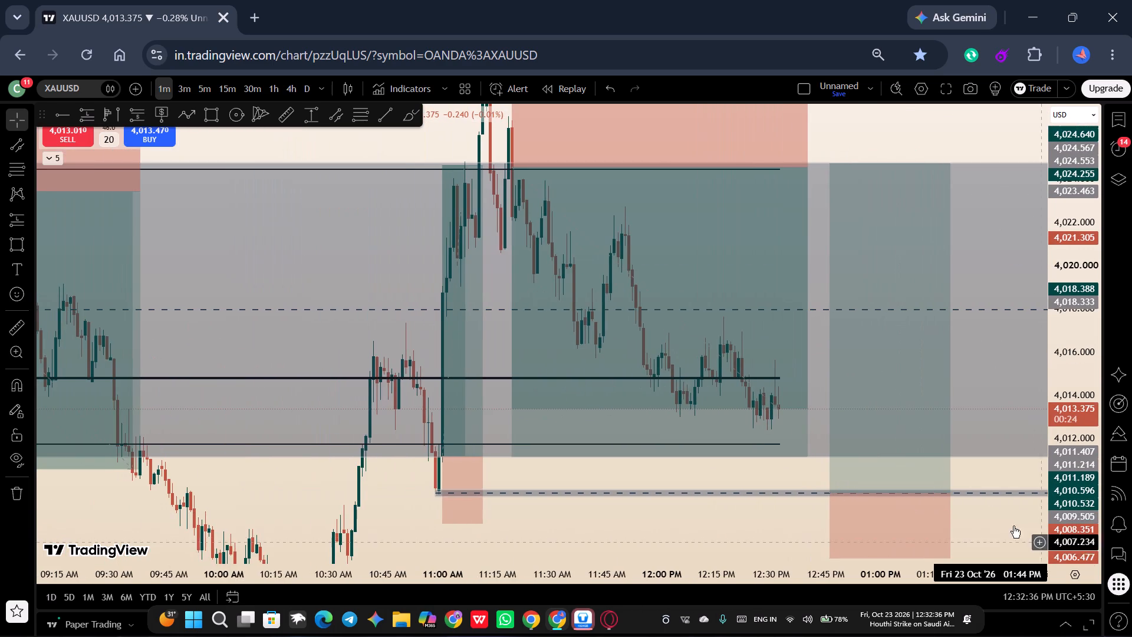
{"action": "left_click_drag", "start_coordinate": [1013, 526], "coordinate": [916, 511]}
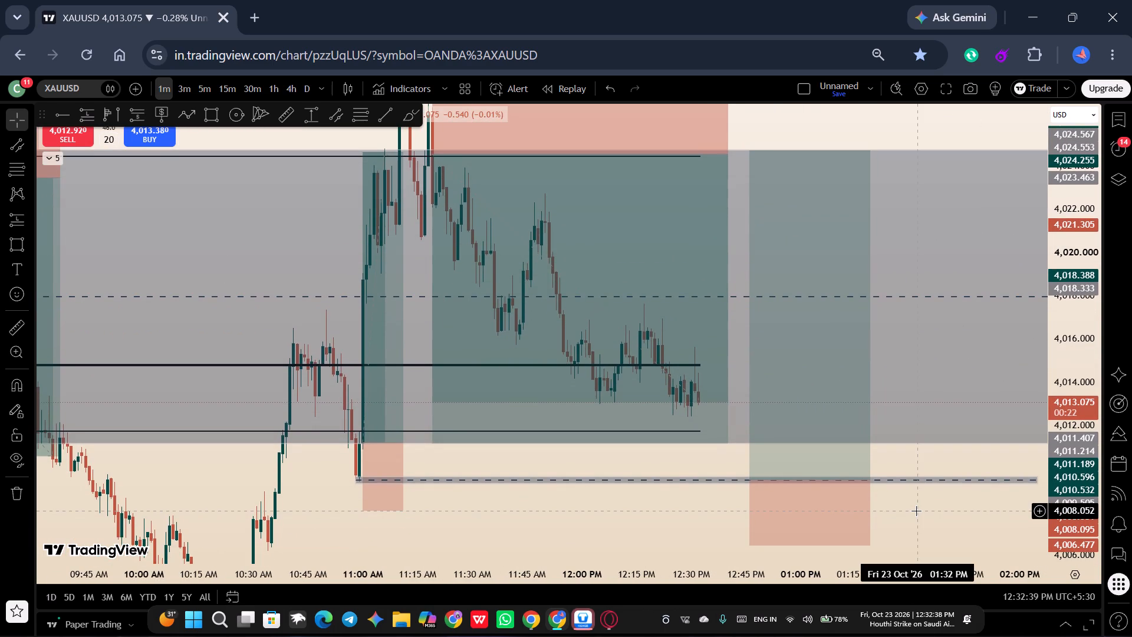
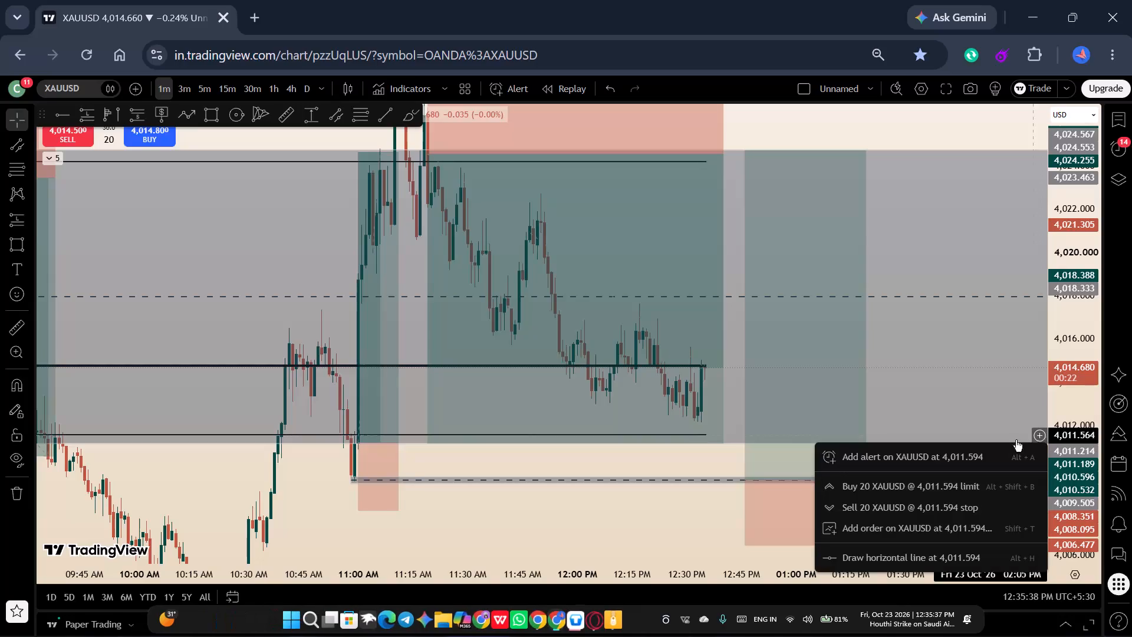
Add a price alert on XAUUSD at 4,011.594.
{"action": "left_click", "coordinate": [939, 464]}
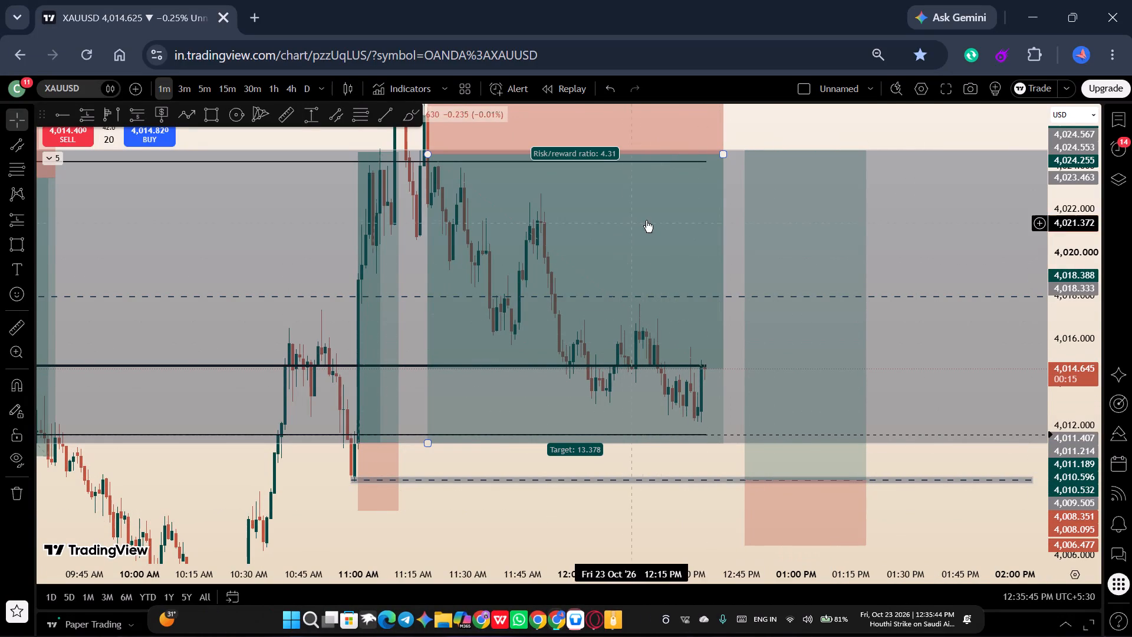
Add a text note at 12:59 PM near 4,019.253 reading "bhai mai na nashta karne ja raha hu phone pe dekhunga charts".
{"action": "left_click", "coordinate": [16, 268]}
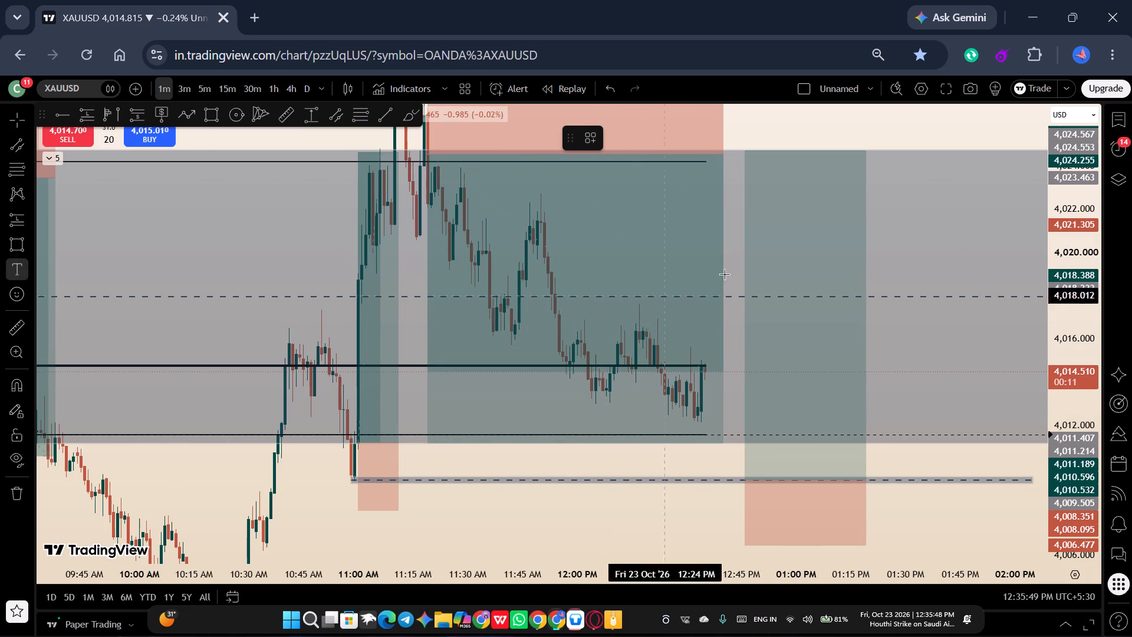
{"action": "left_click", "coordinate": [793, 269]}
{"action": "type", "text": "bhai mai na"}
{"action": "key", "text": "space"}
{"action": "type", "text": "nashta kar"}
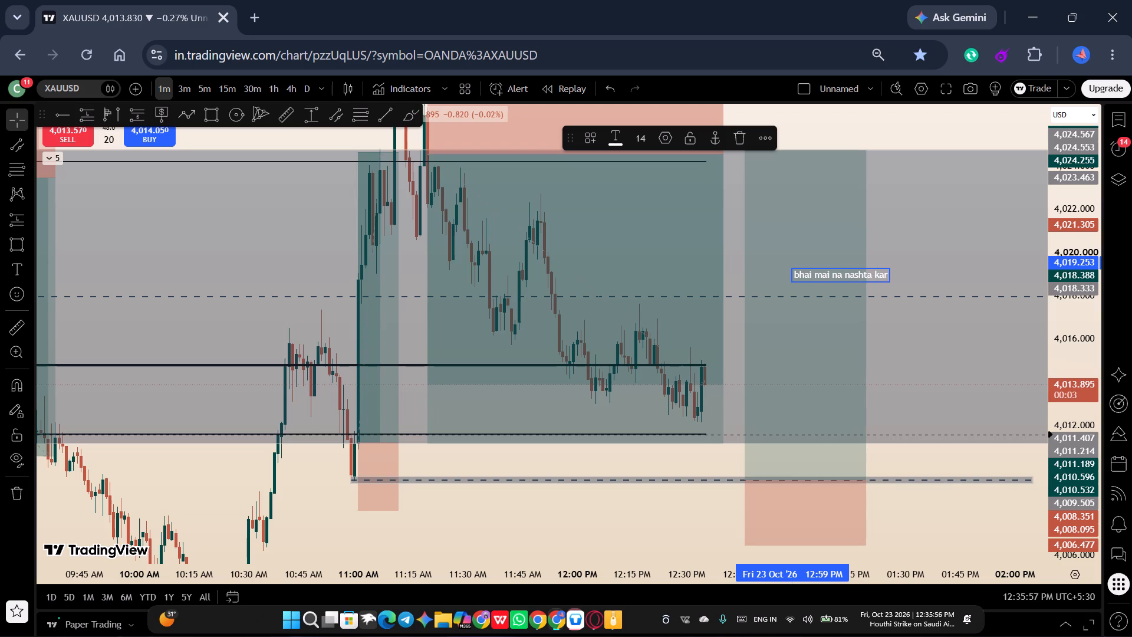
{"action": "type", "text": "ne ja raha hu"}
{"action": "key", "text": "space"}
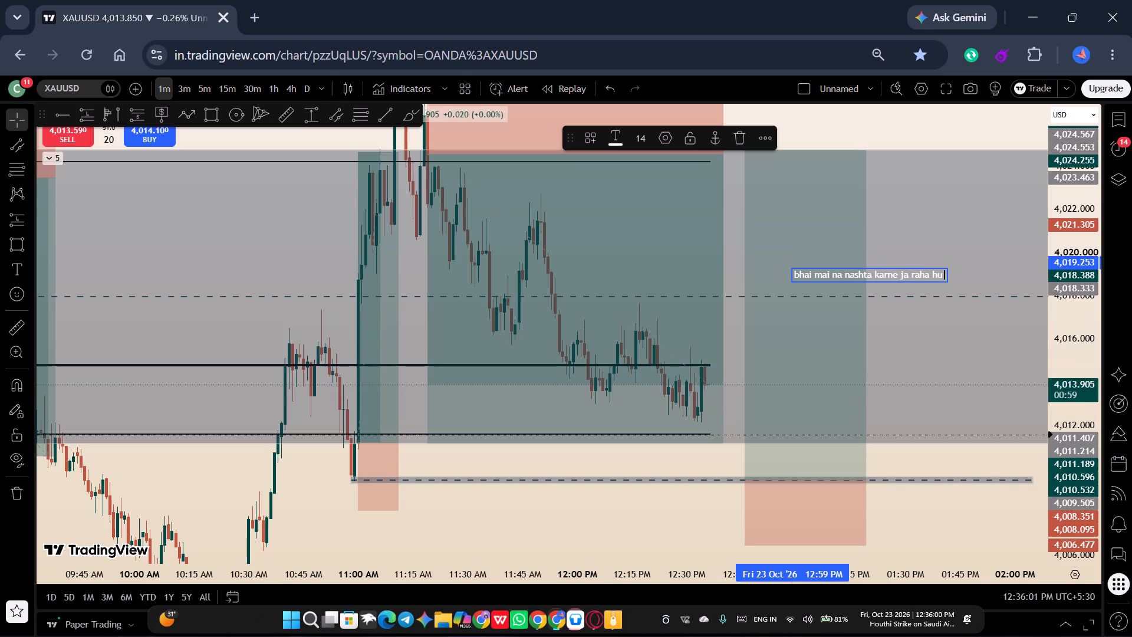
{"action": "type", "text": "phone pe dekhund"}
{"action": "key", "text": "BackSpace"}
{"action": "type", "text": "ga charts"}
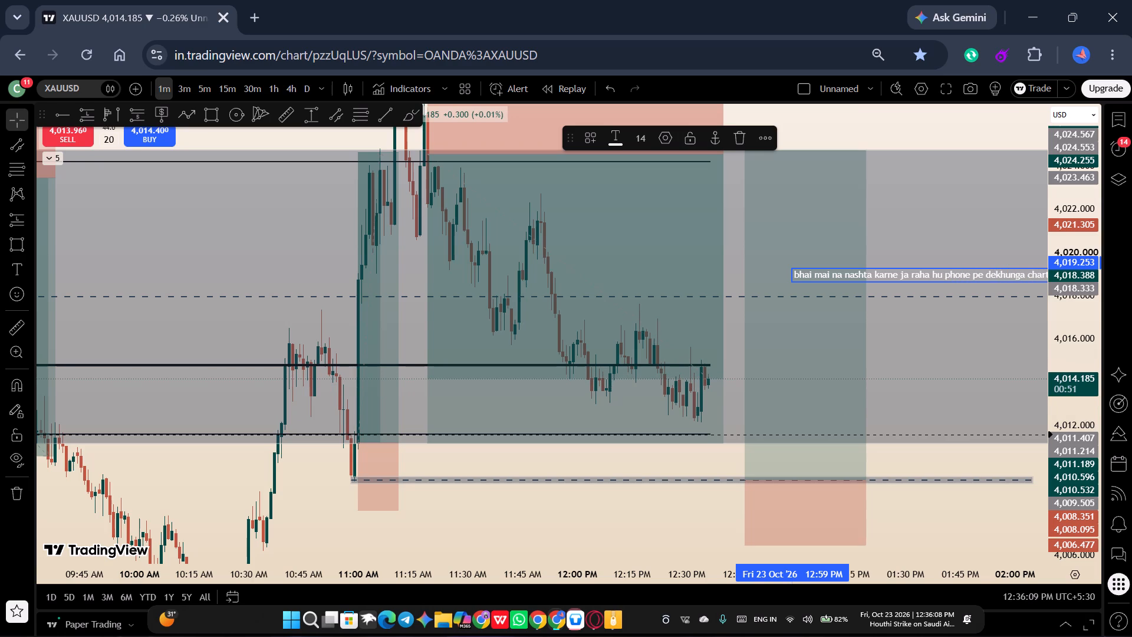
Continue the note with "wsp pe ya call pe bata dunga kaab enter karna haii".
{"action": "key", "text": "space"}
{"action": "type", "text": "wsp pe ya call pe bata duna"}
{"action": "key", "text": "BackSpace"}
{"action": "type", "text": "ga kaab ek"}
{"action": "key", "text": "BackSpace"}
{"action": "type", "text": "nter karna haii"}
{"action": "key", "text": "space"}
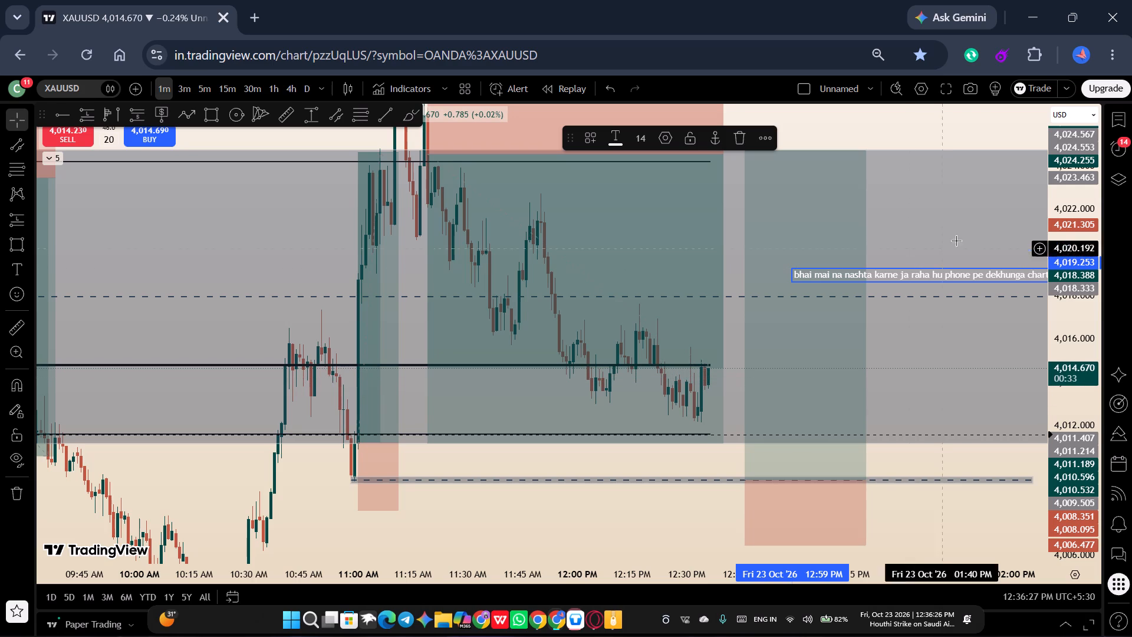
Shift the planned long position slightly earlier and higher, starting at 12:41 PM with its entry at about 4,009.777.
{"action": "left_click_drag", "start_coordinate": [953, 274], "coordinate": [972, 289]}
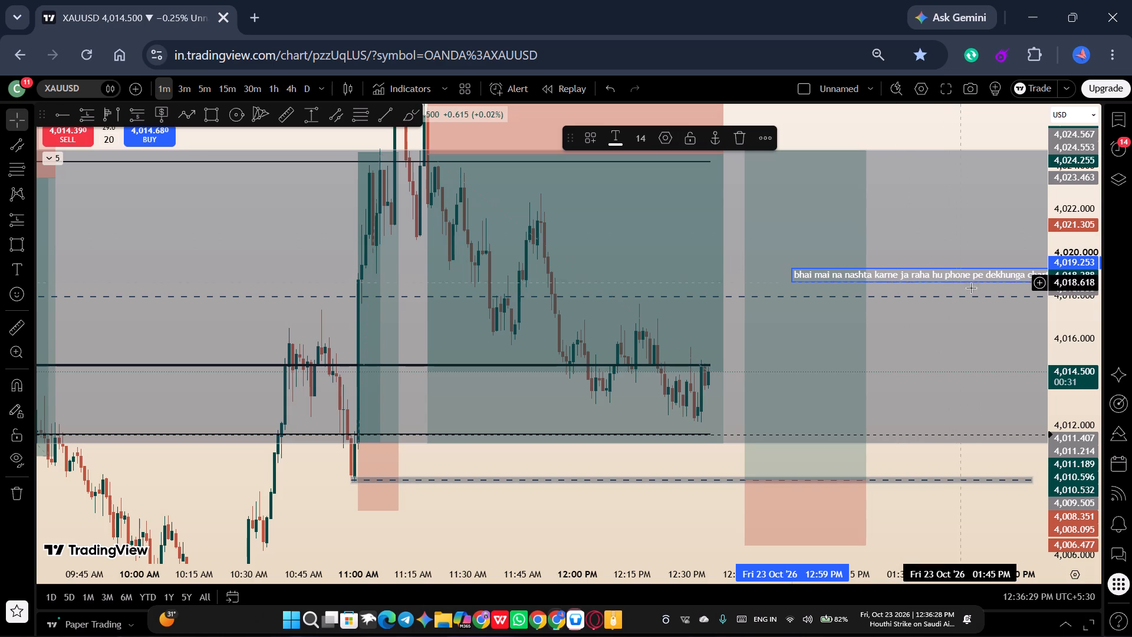
{"action": "left_click_drag", "start_coordinate": [972, 289], "coordinate": [792, 267]}
{"action": "left_click_drag", "start_coordinate": [792, 267], "coordinate": [774, 261]}
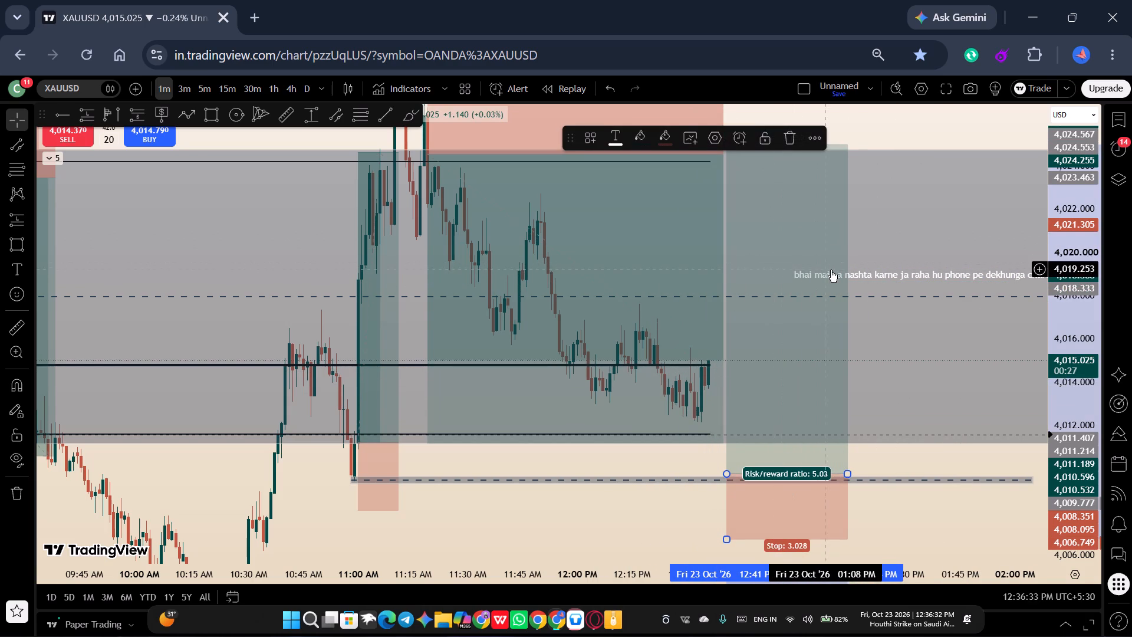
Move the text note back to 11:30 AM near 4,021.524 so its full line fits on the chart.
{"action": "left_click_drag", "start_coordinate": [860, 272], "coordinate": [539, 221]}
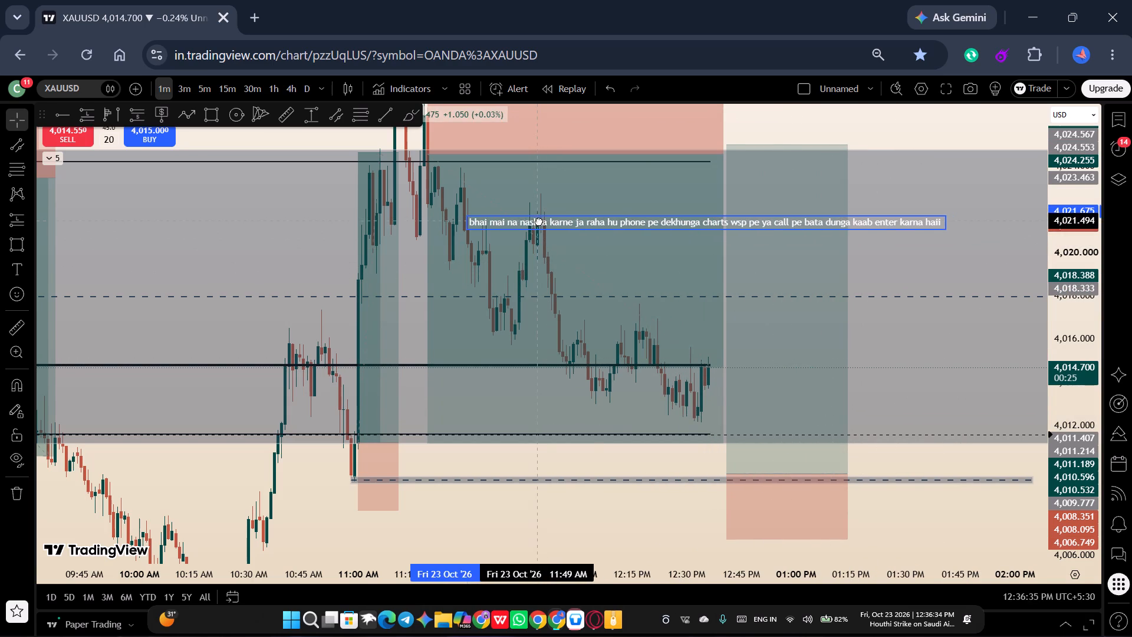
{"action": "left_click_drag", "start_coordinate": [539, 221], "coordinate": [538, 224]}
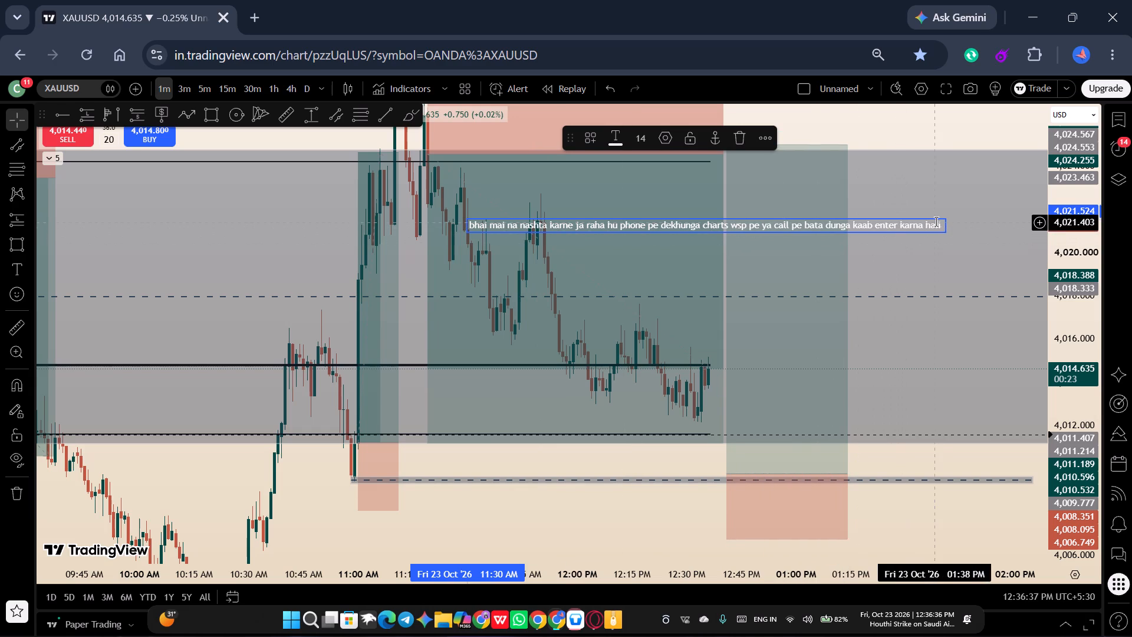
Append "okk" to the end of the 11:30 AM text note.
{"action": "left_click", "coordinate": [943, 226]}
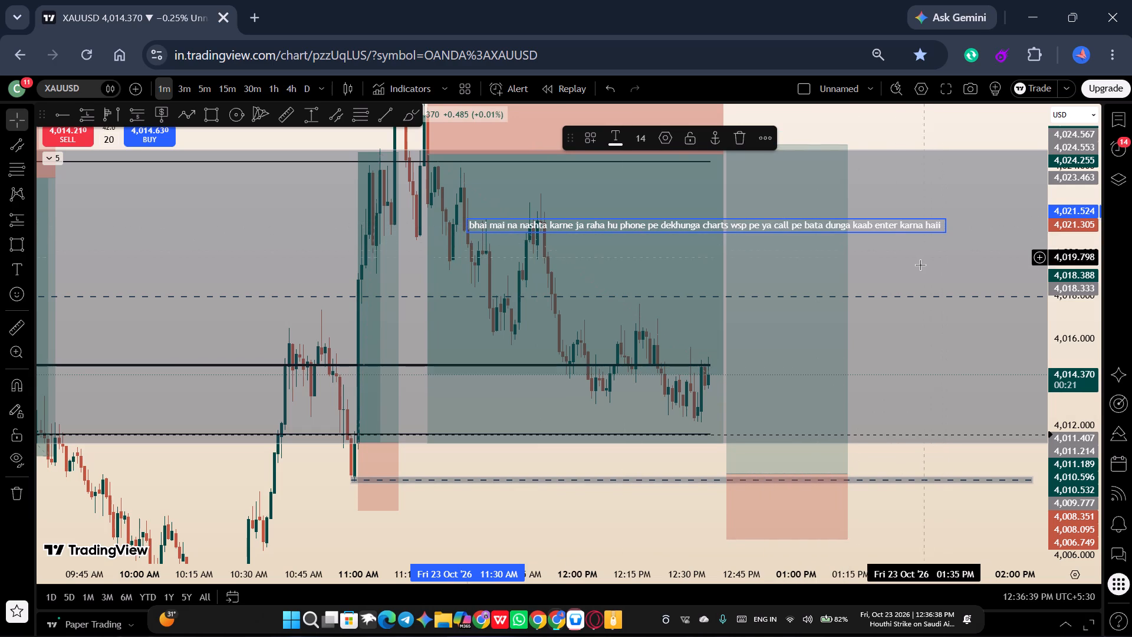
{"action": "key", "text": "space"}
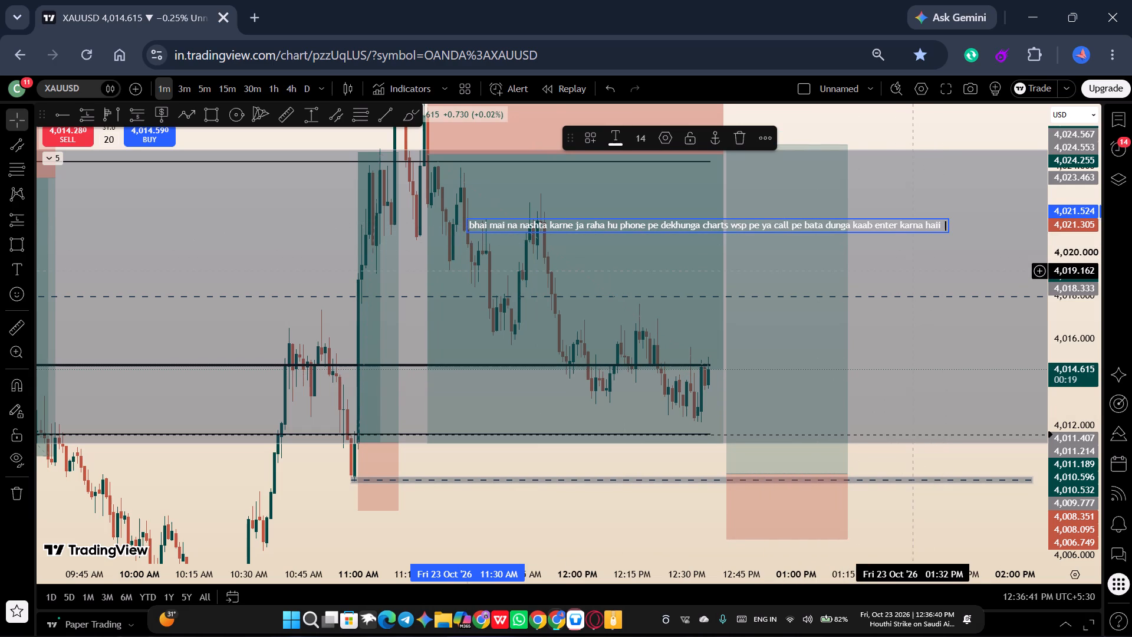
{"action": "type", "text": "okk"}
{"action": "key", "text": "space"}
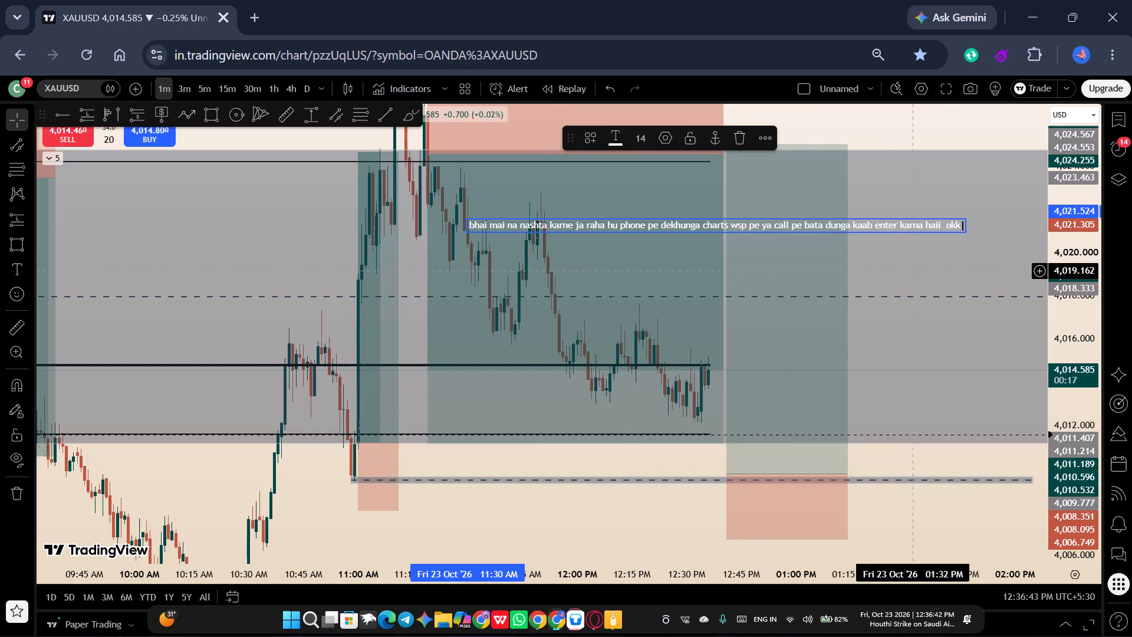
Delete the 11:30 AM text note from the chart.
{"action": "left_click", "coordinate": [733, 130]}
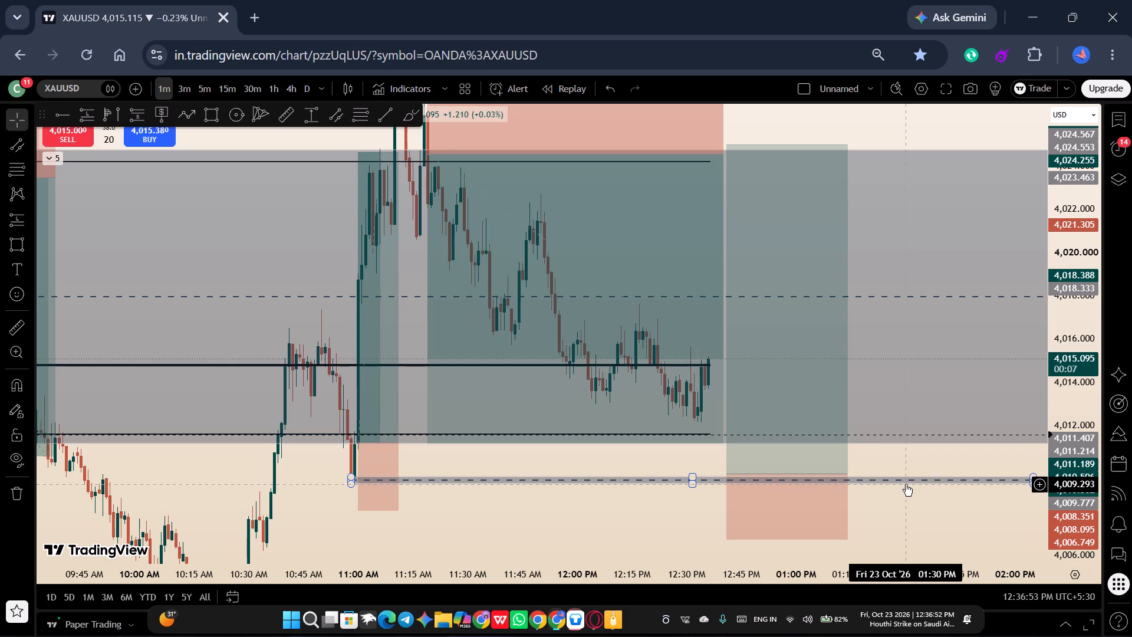
Shut down the computer.
{"action": "key", "text": "super+x"}
{"action": "type", "text": "uuuuuu"}
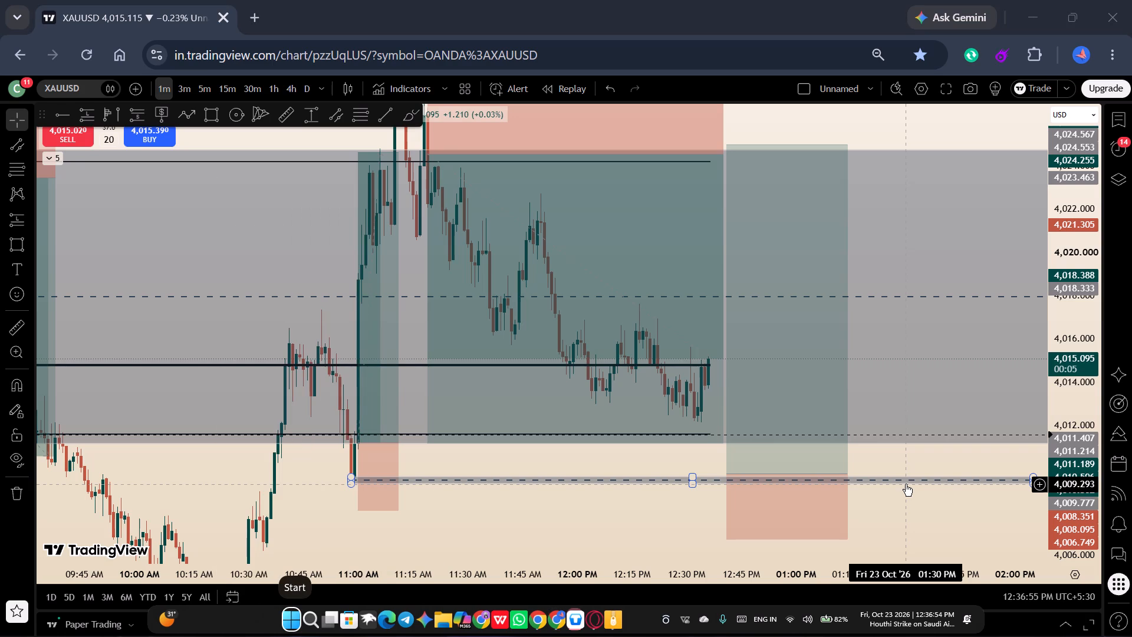